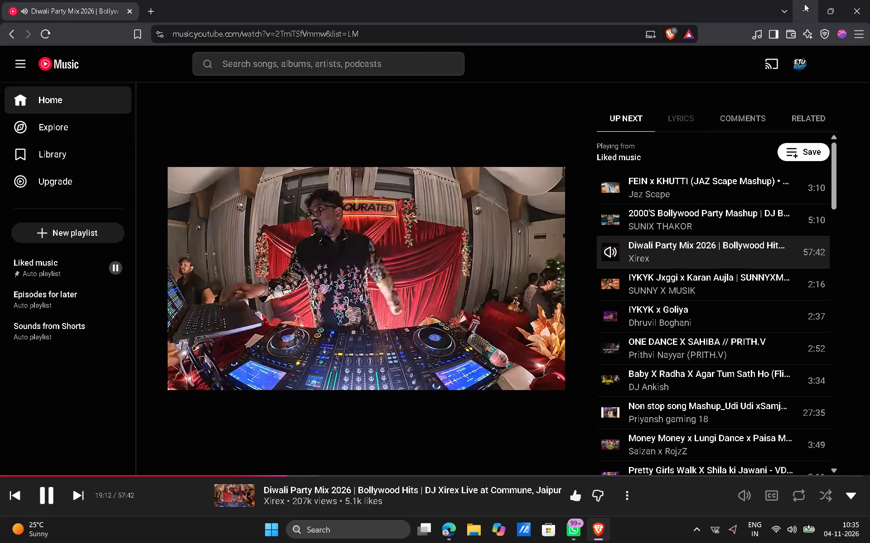
Launch VirtualDJ from the desktop and load the diwali party track onto deck A.
{"action": "left_click", "coordinate": [804, 4]}
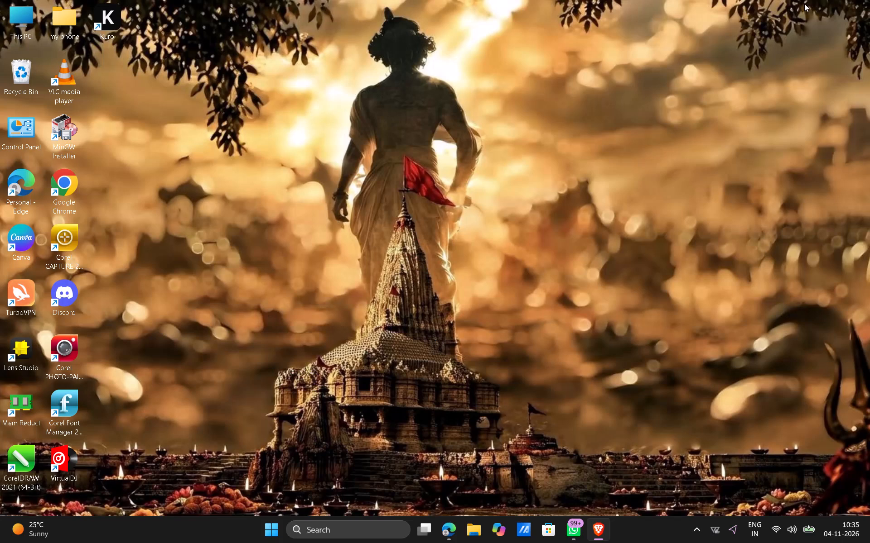
{"action": "double_click", "coordinate": [72, 457]}
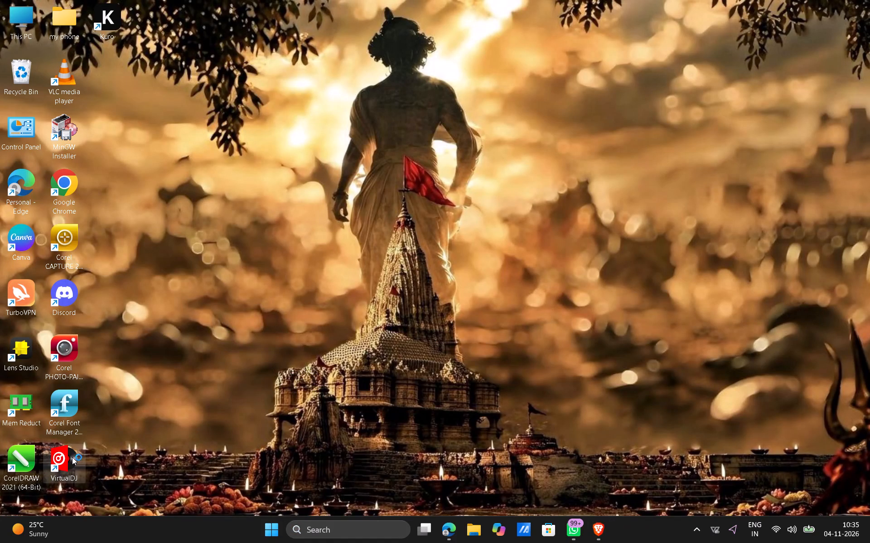
{"action": "left_click_drag", "start_coordinate": [262, 337], "coordinate": [282, 194]}
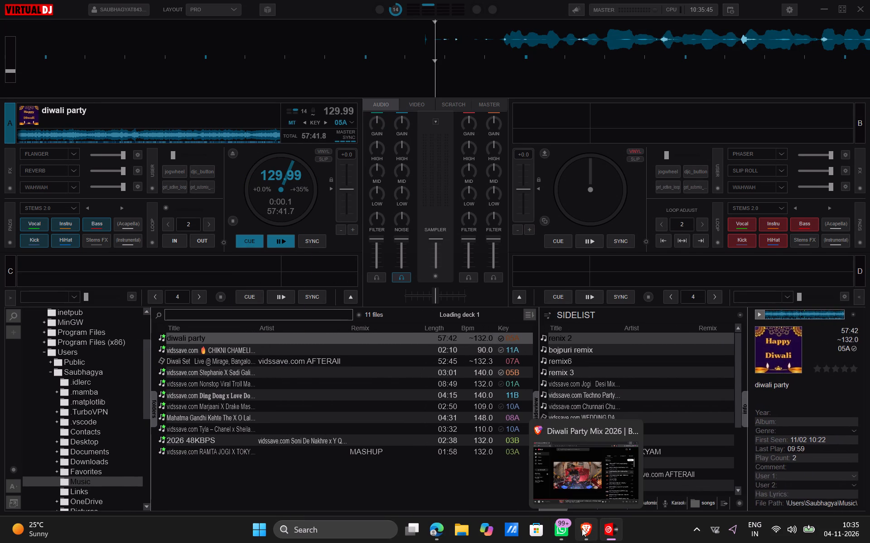
Check the mix's playback position in Brave, seek diwali party on deck A to about 19:16 and start playback.
{"action": "left_click", "coordinate": [582, 529]}
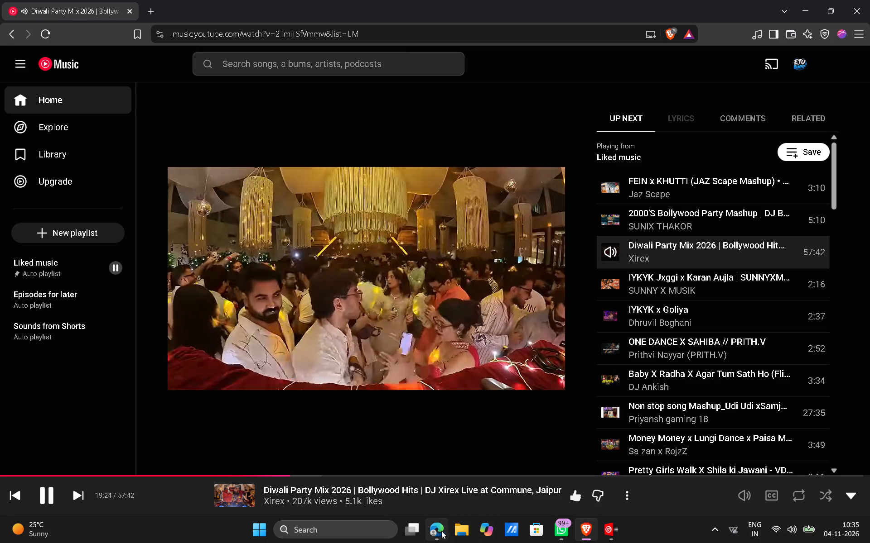
{"action": "left_click", "coordinate": [437, 531]}
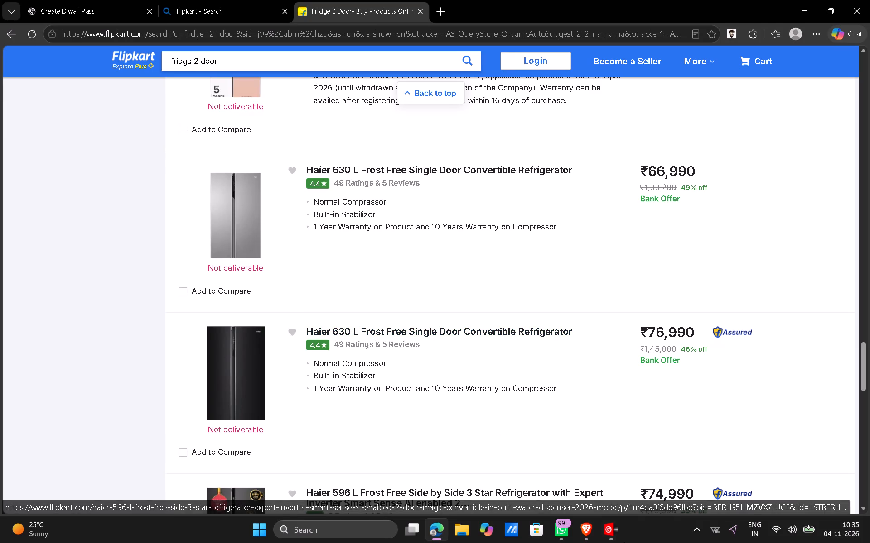
{"action": "left_click", "coordinate": [605, 538]}
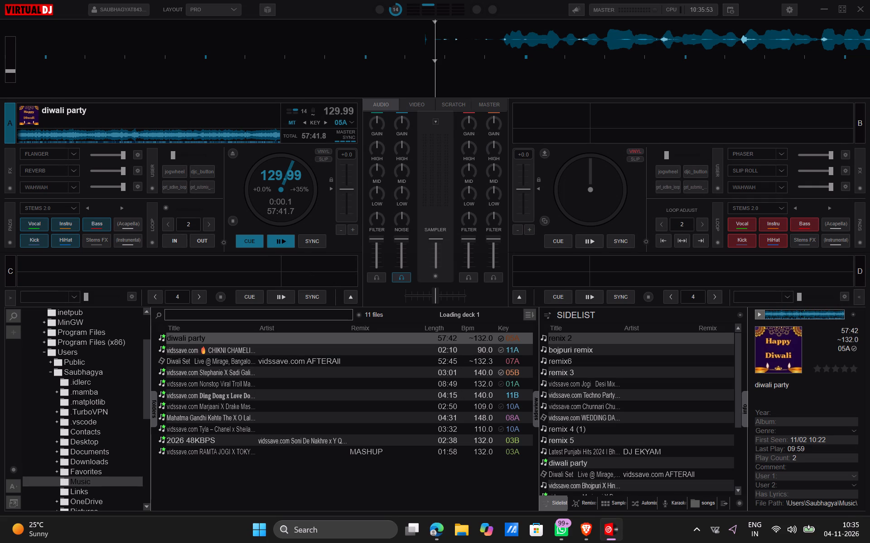
{"action": "left_click", "coordinate": [99, 134]}
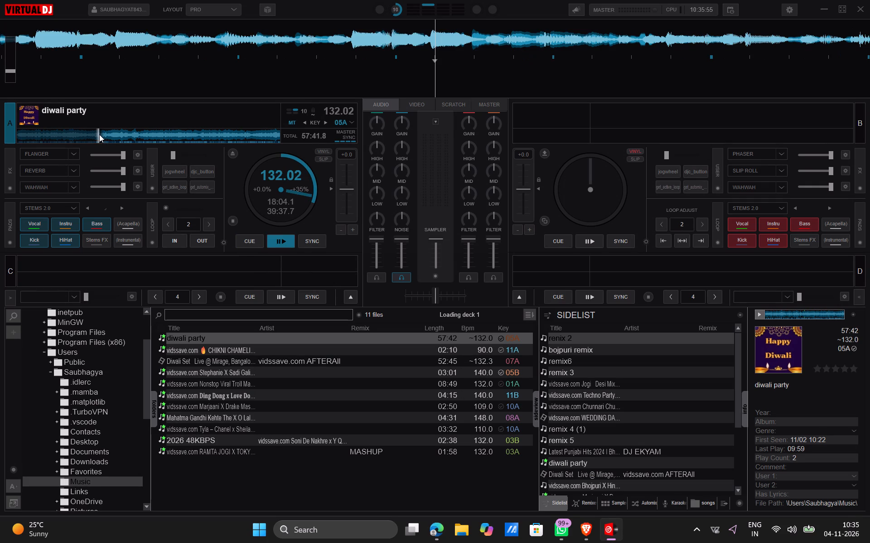
{"action": "left_click", "coordinate": [99, 134]}
{"action": "left_click_drag", "start_coordinate": [99, 134], "coordinate": [106, 136]}
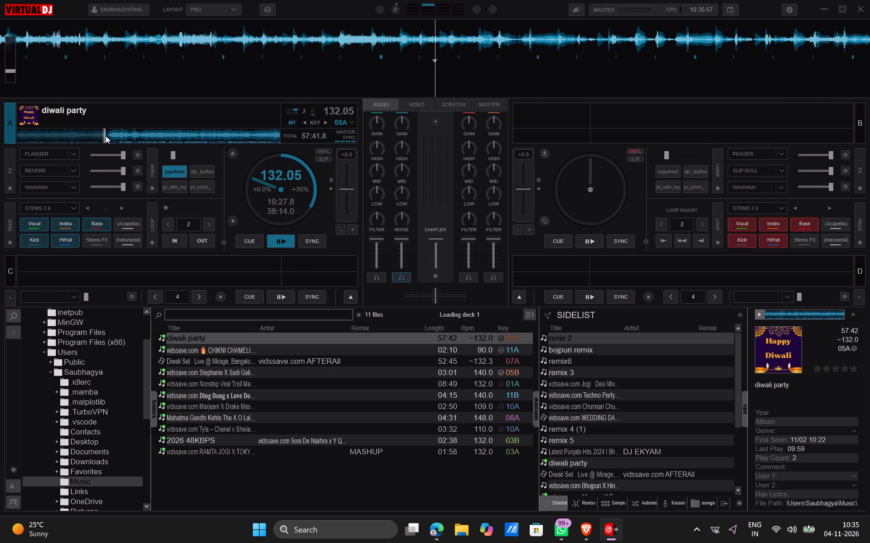
{"action": "left_click_drag", "start_coordinate": [106, 136], "coordinate": [105, 136]}
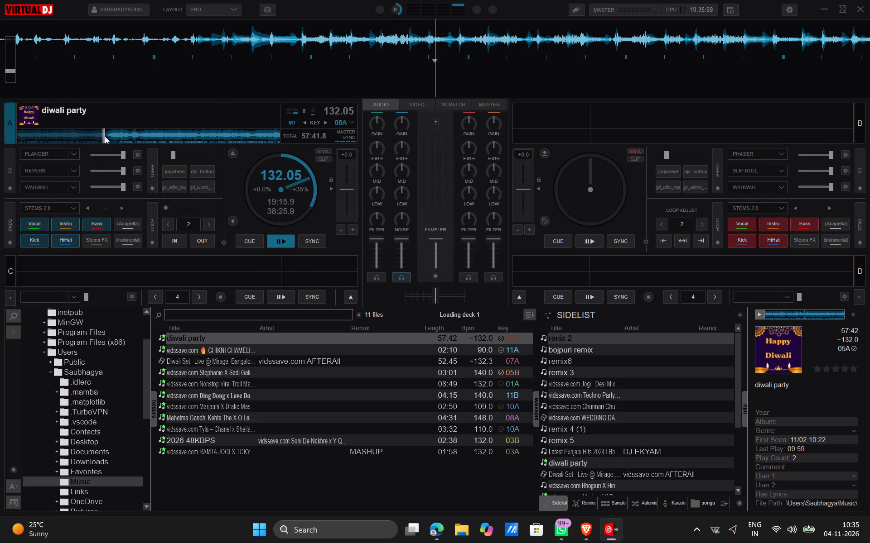
{"action": "left_click", "coordinate": [285, 243]}
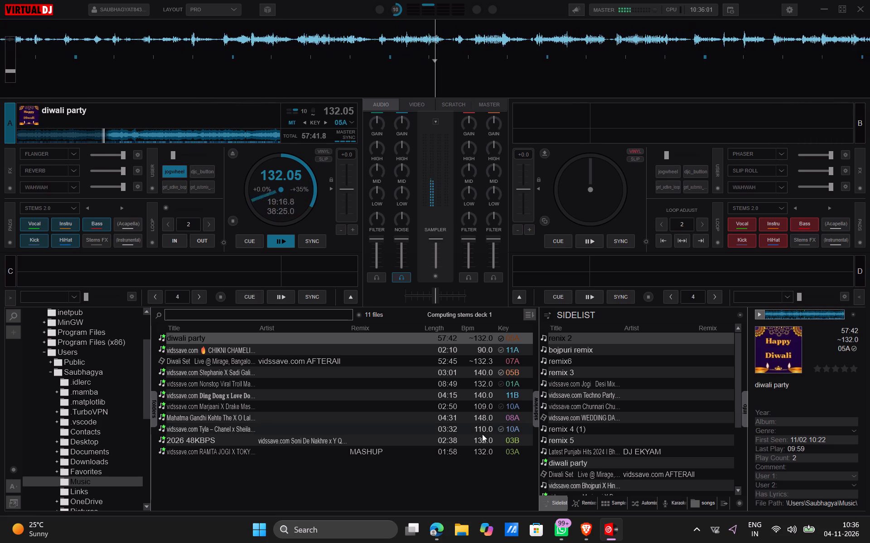
Switch to Brave, pause the Diwali Party Mix 2026 video and minimise the browser.
{"action": "left_click", "coordinate": [588, 542]}
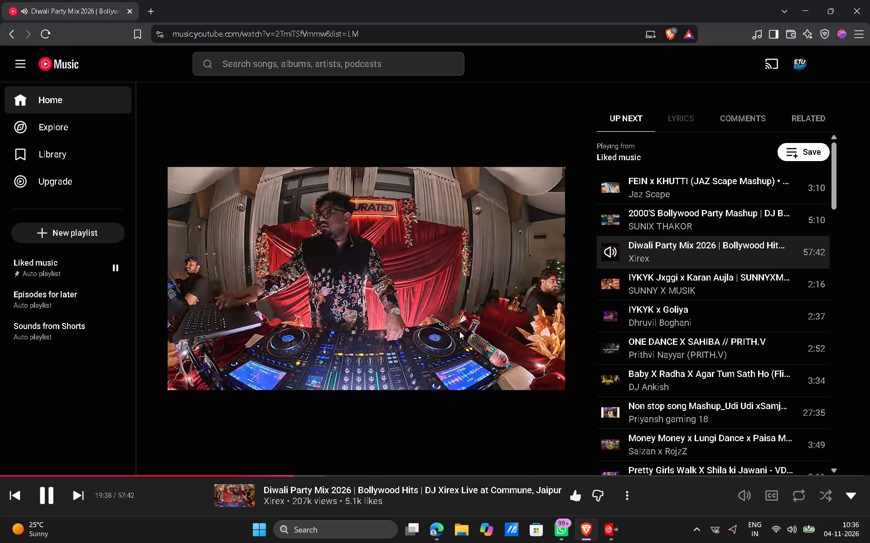
{"action": "left_click", "coordinate": [425, 288]}
{"action": "left_click", "coordinate": [804, 4]}
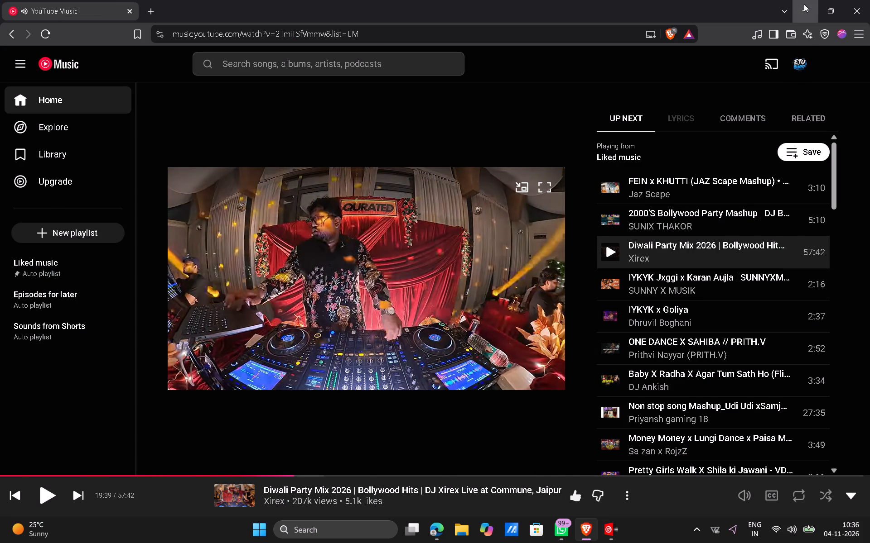
Examine the Windows sound output devices and the per-app volume mixer, leaving the settings as they are.
{"action": "left_click", "coordinate": [807, 536]}
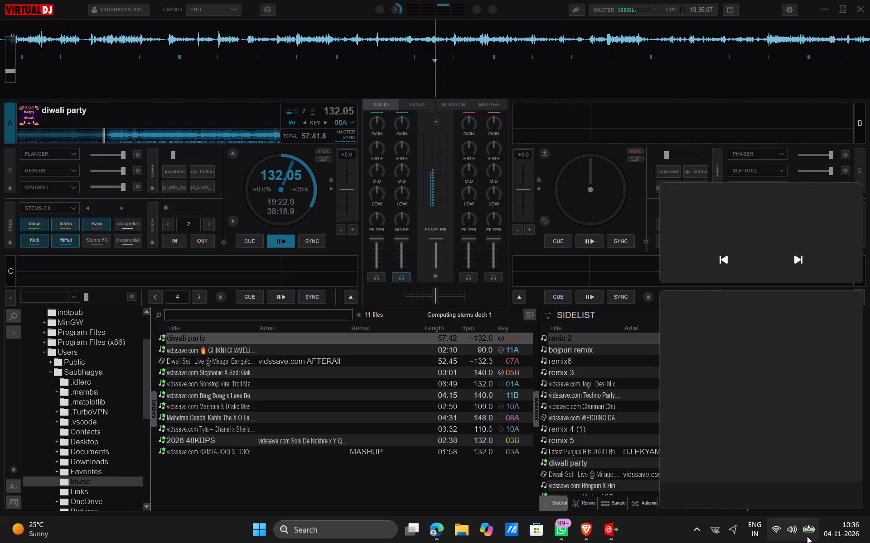
{"action": "left_click", "coordinate": [841, 470]}
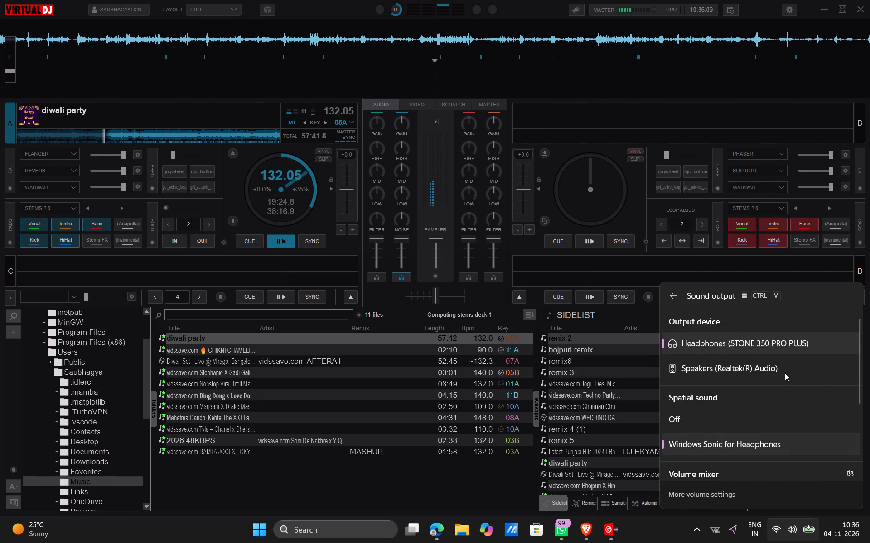
{"action": "scroll", "coordinate": [771, 363], "scroll_direction": "down", "scroll_amount": 4}
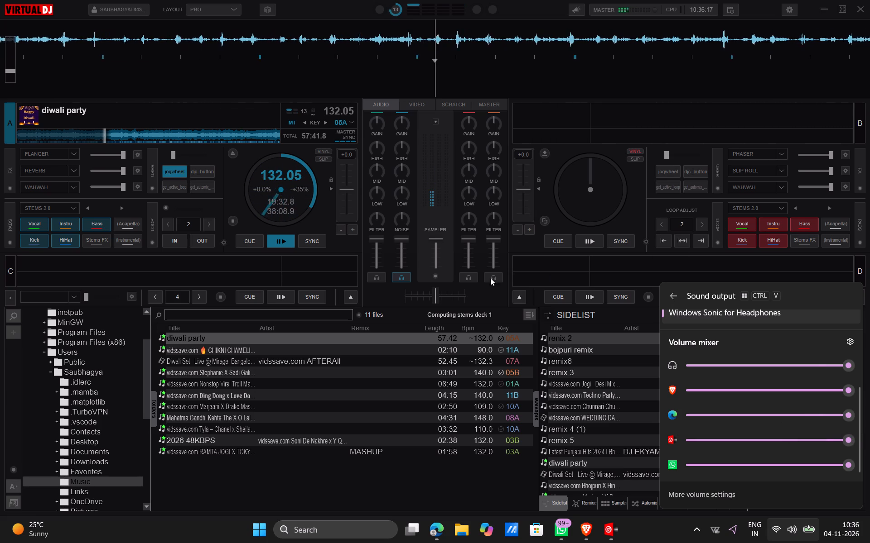
{"action": "left_click", "coordinate": [715, 267]}
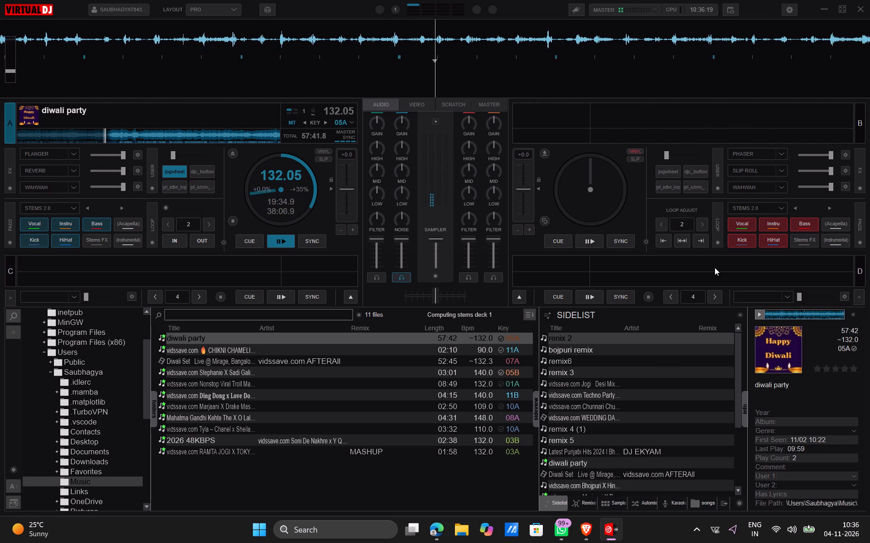
Load the Mahatma Gandhi Kehte The X O Lal Dupattae Wali track onto deck B.
{"action": "scroll", "coordinate": [626, 459], "scroll_direction": "down", "scroll_amount": 1}
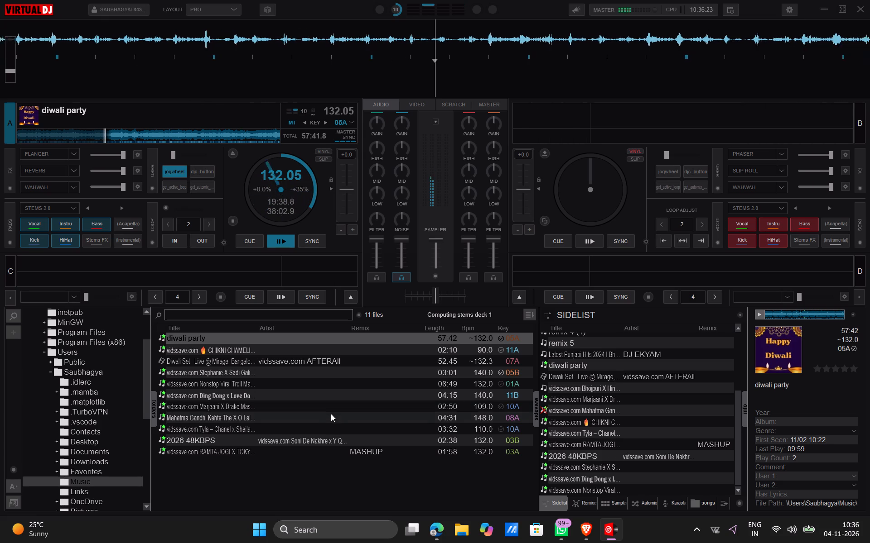
{"action": "left_click_drag", "start_coordinate": [329, 416], "coordinate": [588, 183]}
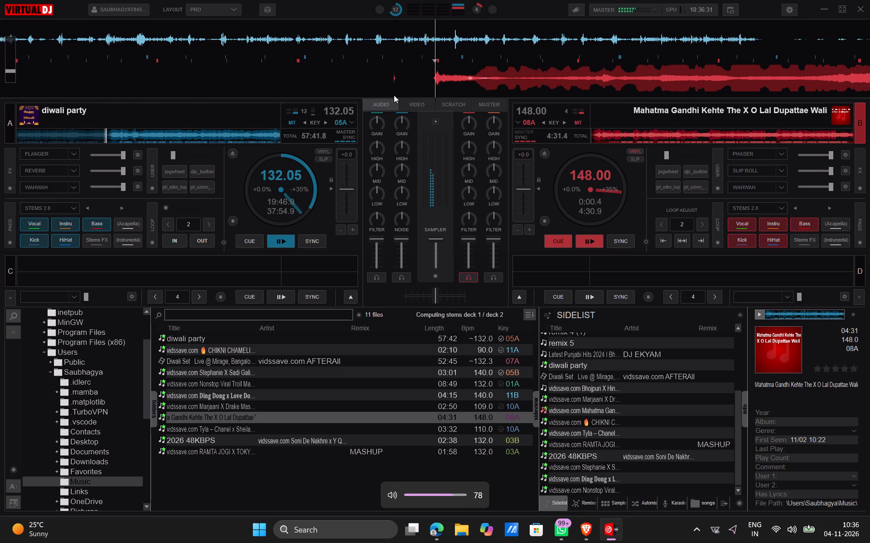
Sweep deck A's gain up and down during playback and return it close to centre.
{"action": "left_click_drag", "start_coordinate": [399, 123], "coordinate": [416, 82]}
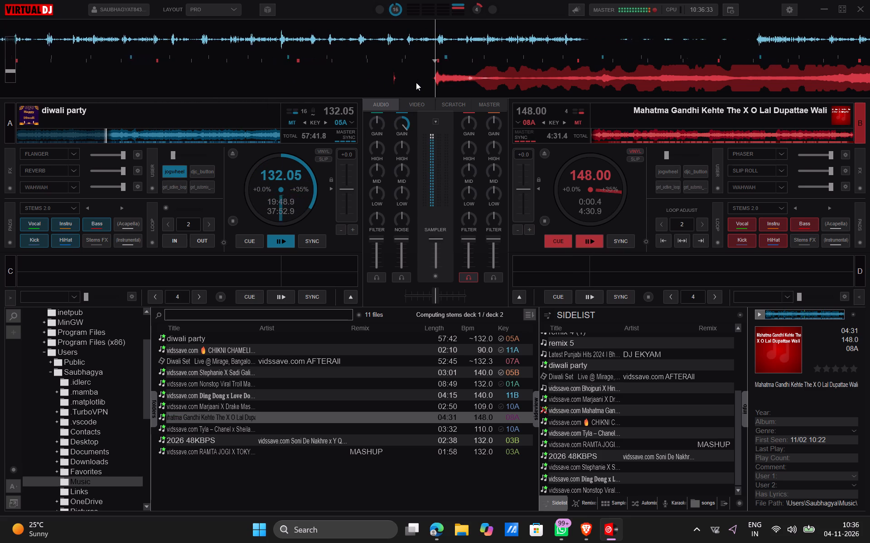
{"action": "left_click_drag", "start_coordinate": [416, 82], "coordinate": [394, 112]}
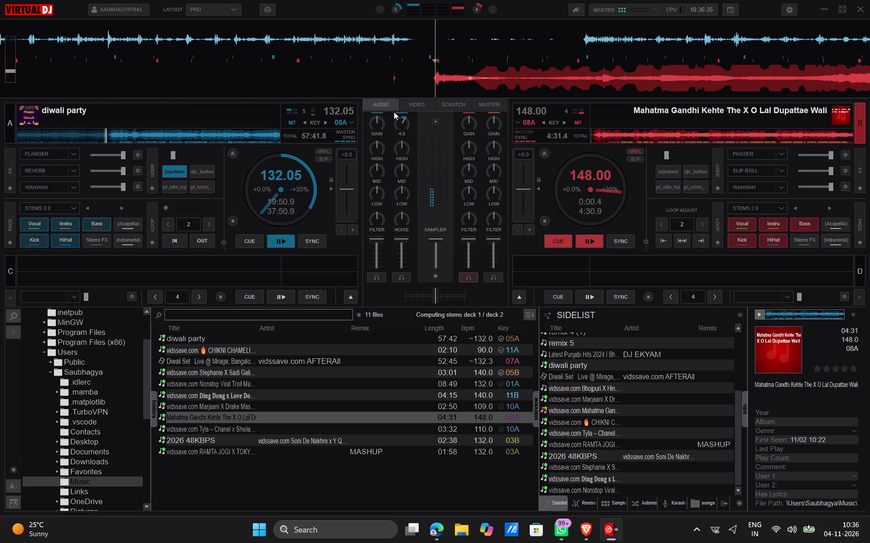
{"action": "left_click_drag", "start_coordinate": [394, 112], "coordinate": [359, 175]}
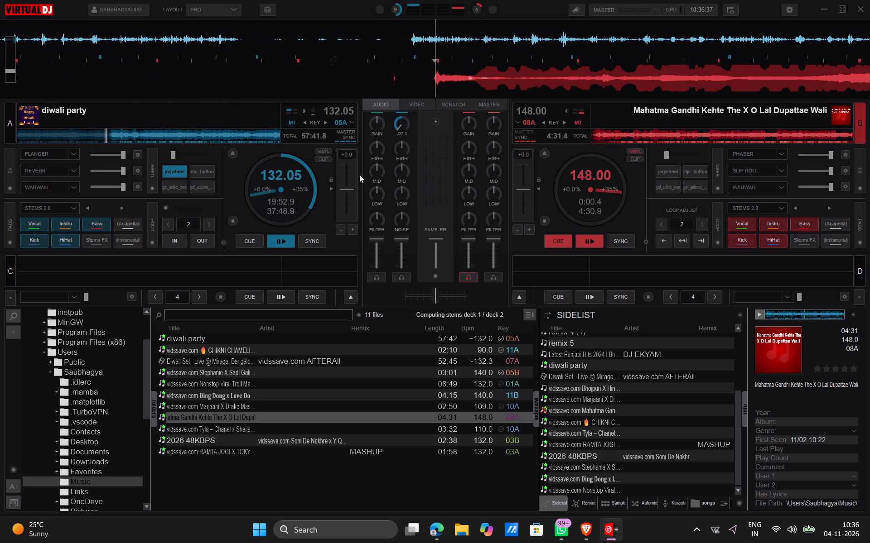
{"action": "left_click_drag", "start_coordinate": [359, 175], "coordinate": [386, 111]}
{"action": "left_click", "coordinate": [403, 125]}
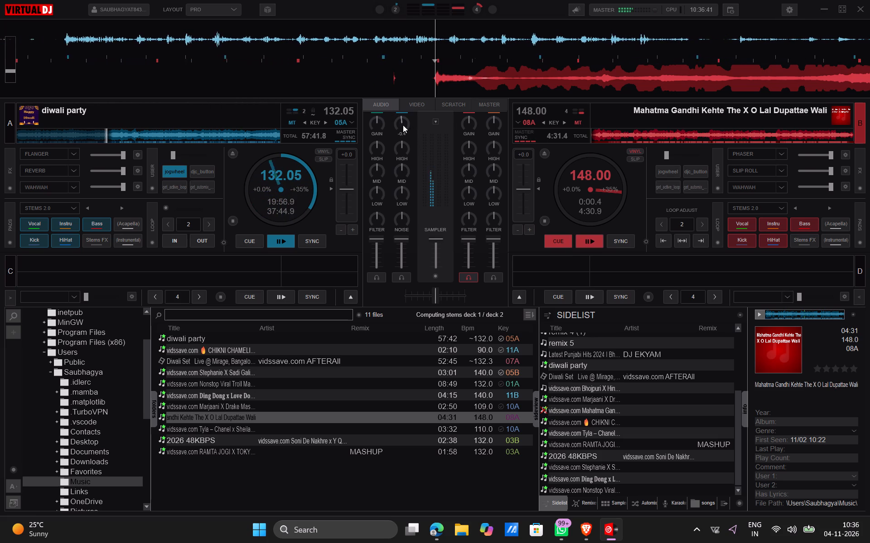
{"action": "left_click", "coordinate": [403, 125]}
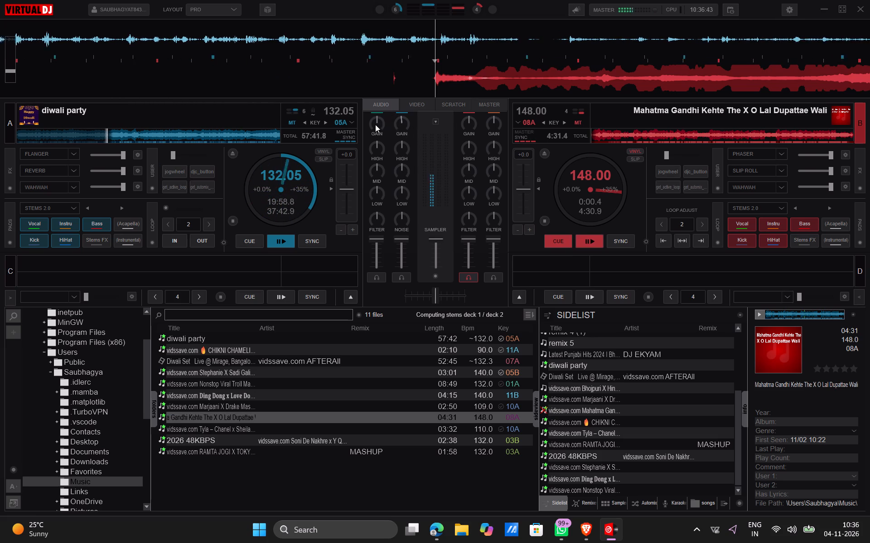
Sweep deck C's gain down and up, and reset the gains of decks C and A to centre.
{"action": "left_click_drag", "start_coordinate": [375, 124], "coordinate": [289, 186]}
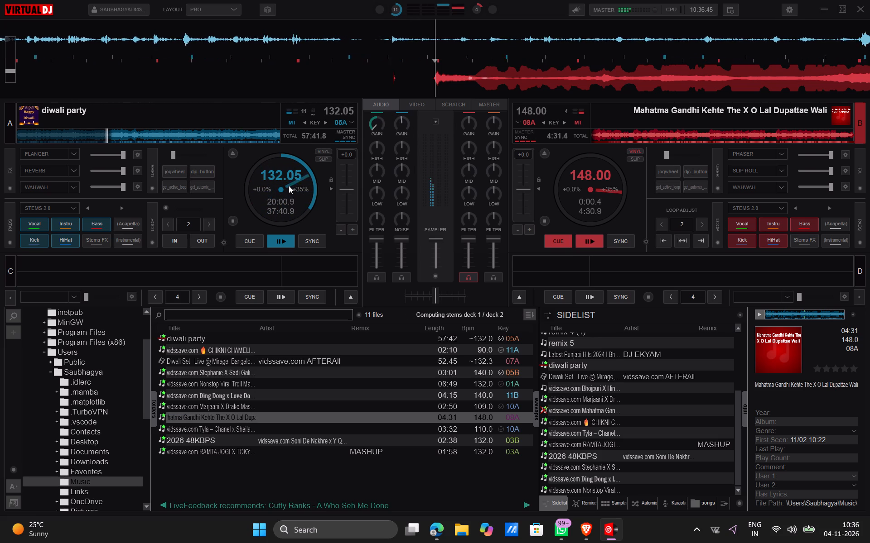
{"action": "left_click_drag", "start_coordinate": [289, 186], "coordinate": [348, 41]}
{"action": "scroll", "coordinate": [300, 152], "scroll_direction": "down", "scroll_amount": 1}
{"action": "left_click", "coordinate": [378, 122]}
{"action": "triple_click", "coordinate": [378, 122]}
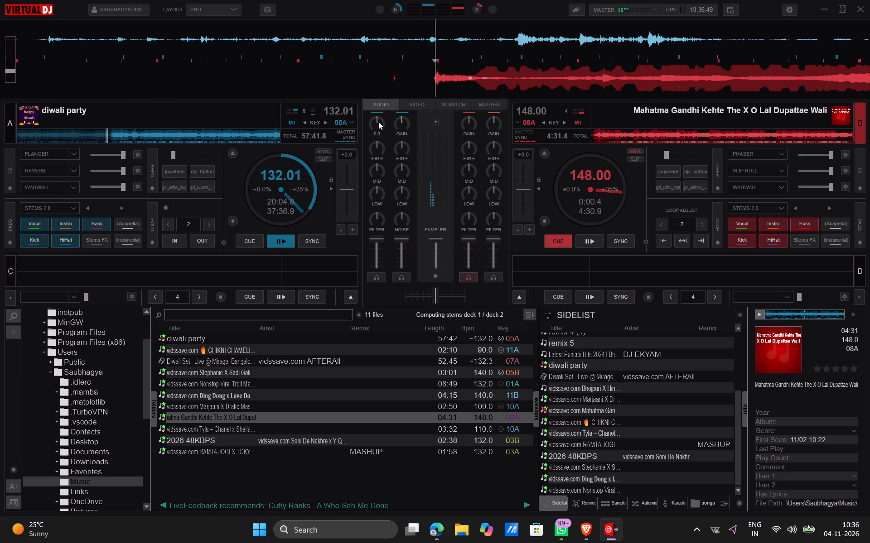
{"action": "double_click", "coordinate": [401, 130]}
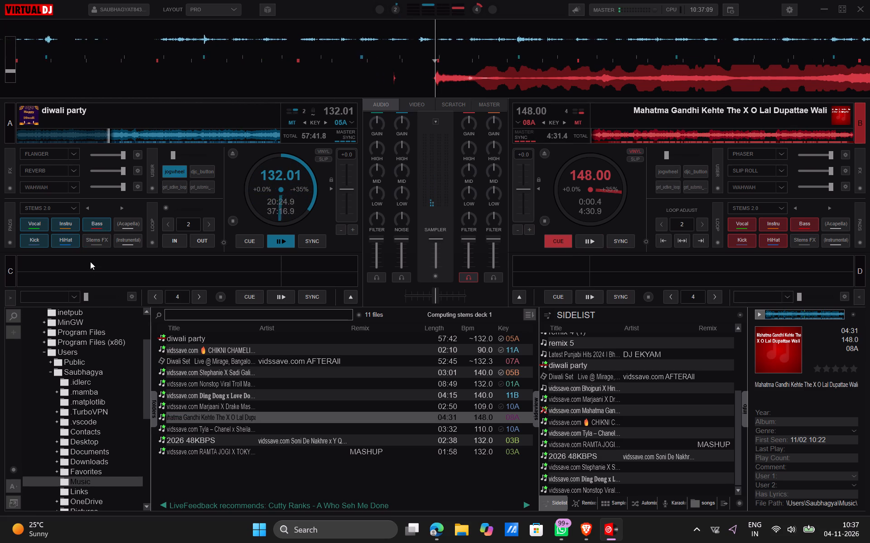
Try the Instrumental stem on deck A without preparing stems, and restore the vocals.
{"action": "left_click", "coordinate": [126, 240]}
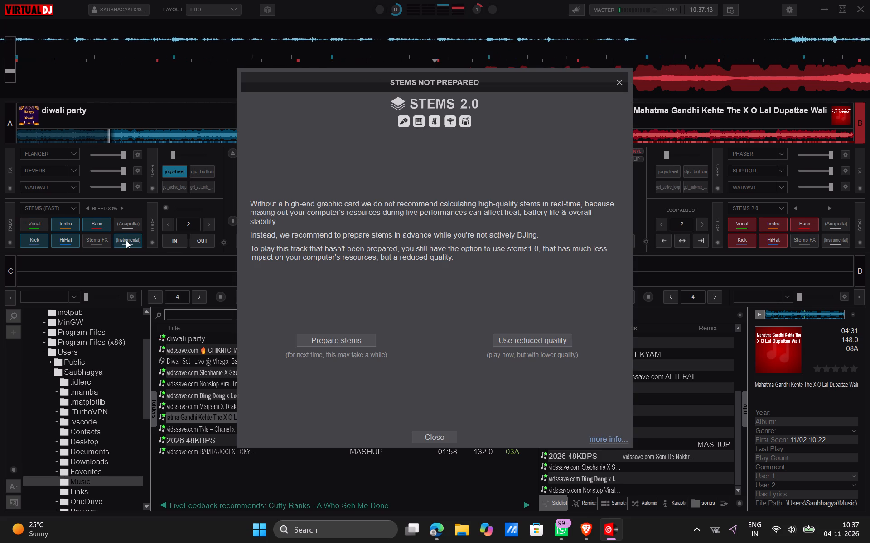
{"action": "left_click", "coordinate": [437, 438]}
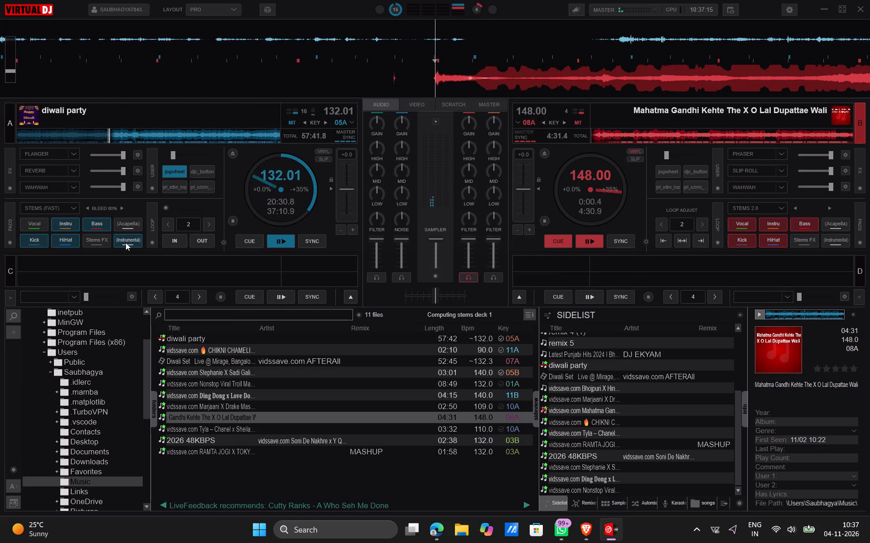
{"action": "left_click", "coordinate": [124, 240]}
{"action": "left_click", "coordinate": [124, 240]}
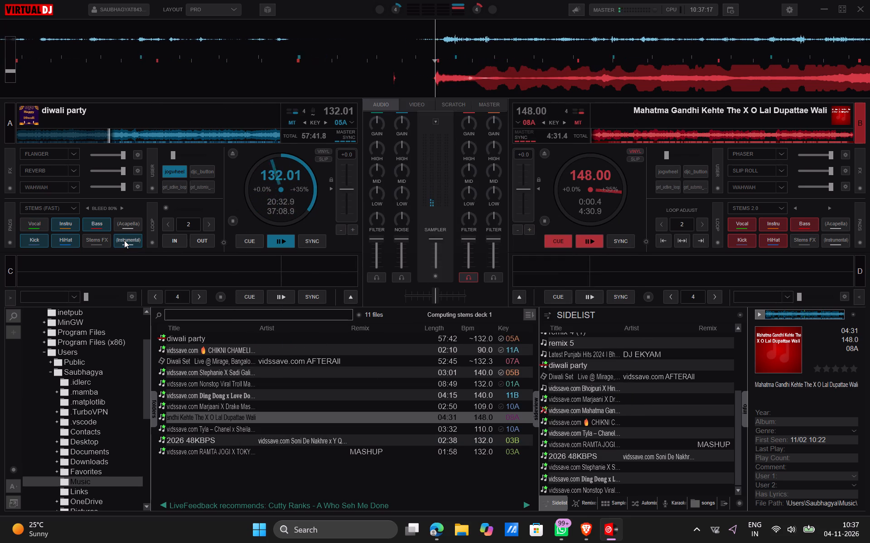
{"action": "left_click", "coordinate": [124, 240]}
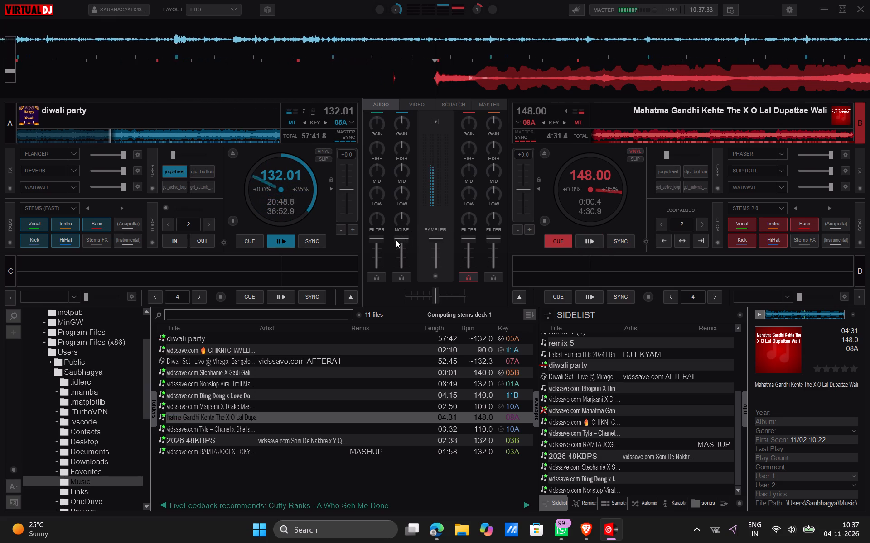
Lower deck A's volume fader to about two thirds of its travel.
{"action": "left_click_drag", "start_coordinate": [396, 240], "coordinate": [398, 261]}
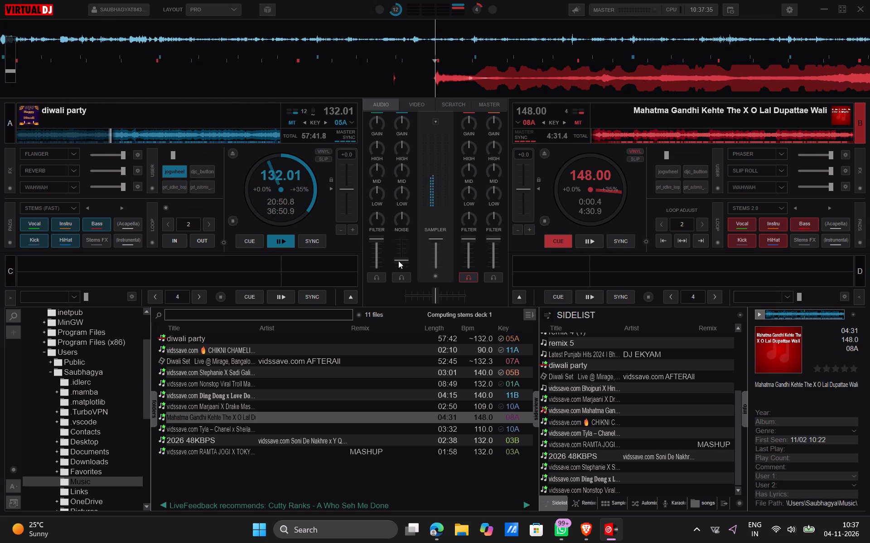
{"action": "left_click_drag", "start_coordinate": [398, 261], "coordinate": [397, 249]}
Turn up deck A's filter to a high-pass setting of >16kHz.
{"action": "left_click_drag", "start_coordinate": [401, 219], "coordinate": [403, 216]}
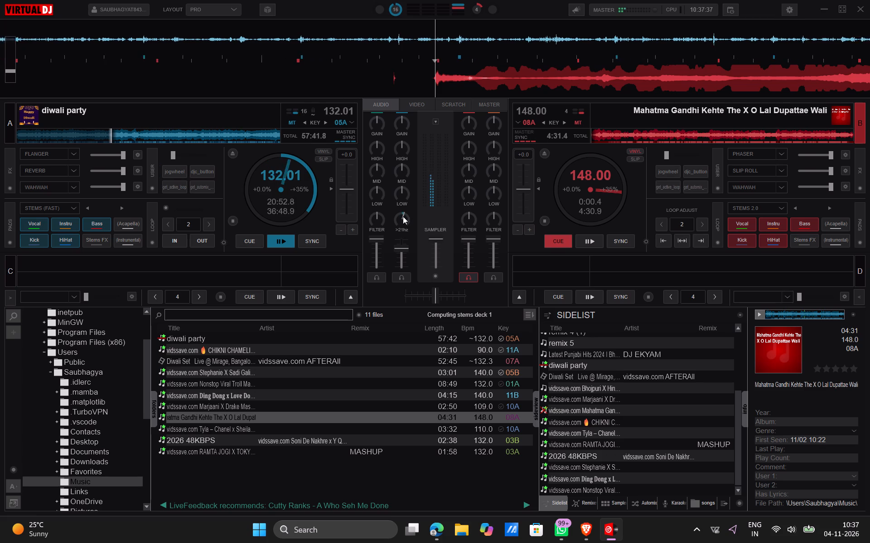
{"action": "left_click_drag", "start_coordinate": [403, 216], "coordinate": [405, 204]}
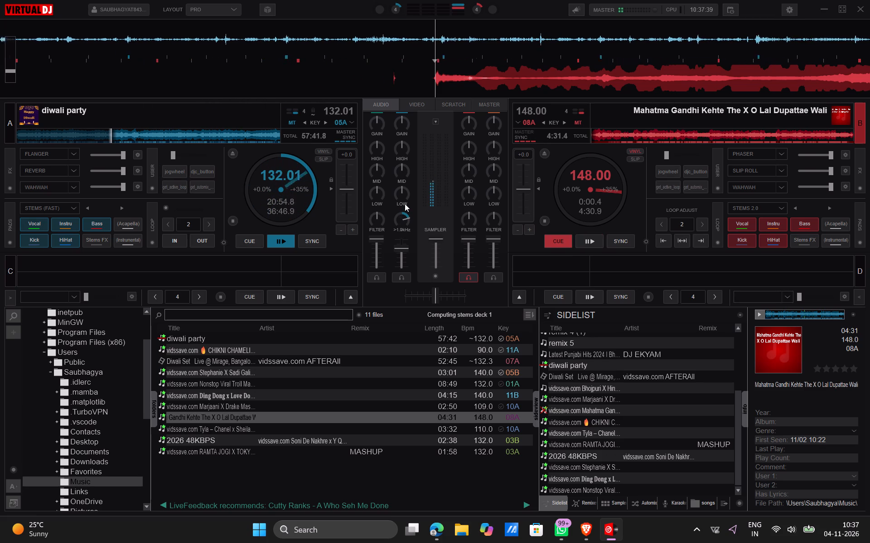
{"action": "left_click_drag", "start_coordinate": [405, 204], "coordinate": [403, 175]}
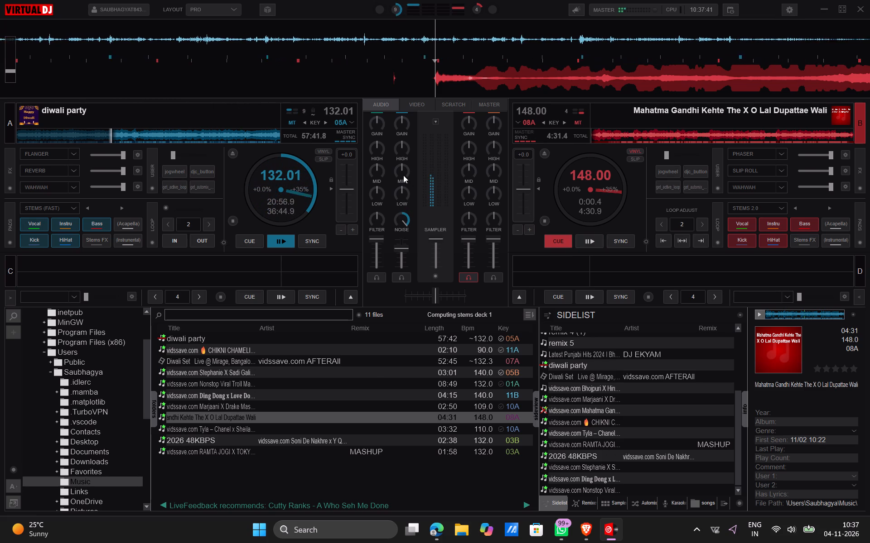
{"action": "left_click_drag", "start_coordinate": [403, 175], "coordinate": [428, 52]}
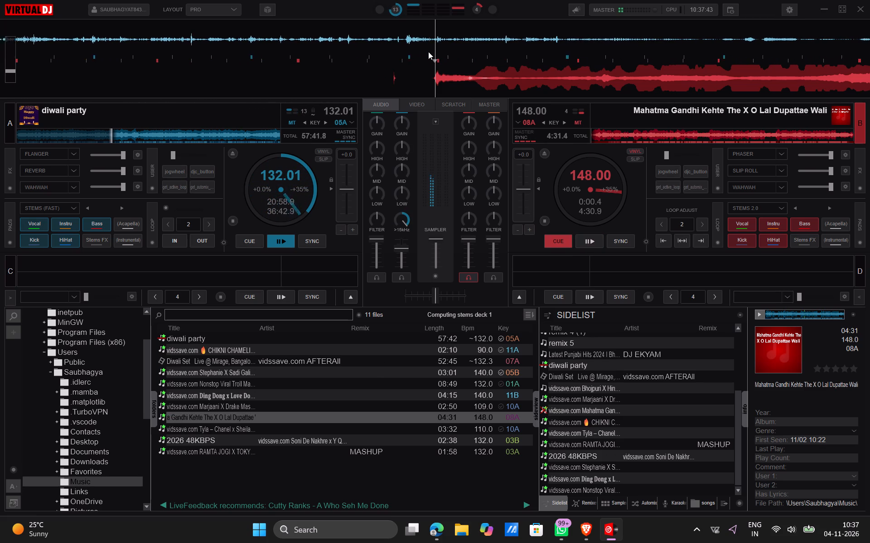
Turn deck A's filter back down from its high-pass setting to the centre position.
{"action": "left_click_drag", "start_coordinate": [428, 52], "coordinate": [398, 189]}
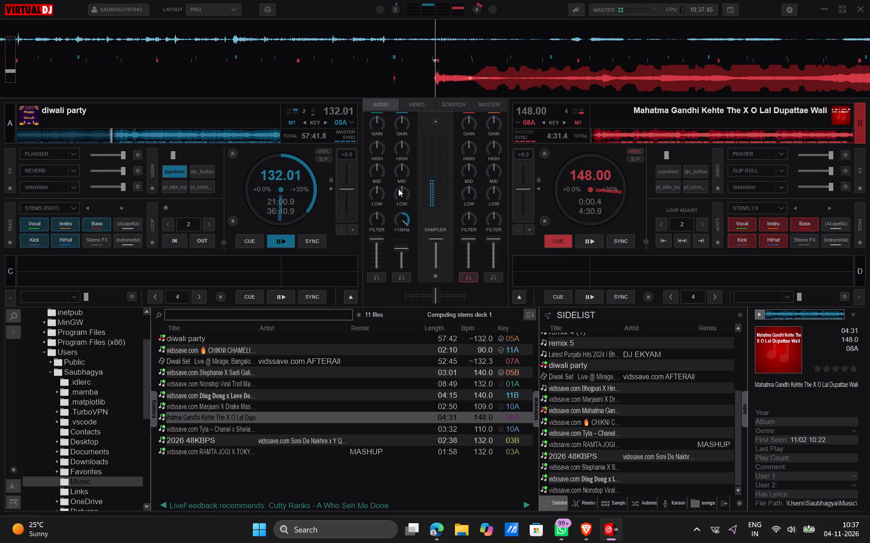
{"action": "left_click_drag", "start_coordinate": [398, 189], "coordinate": [397, 216]}
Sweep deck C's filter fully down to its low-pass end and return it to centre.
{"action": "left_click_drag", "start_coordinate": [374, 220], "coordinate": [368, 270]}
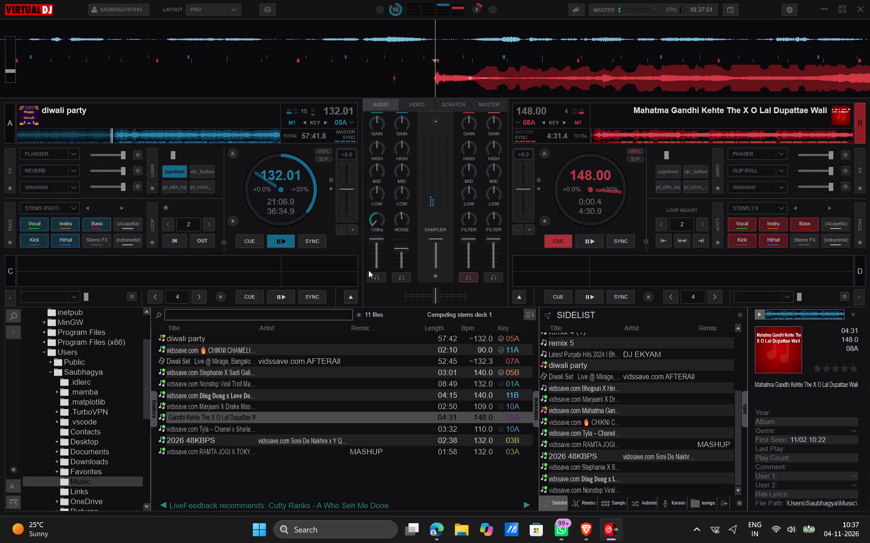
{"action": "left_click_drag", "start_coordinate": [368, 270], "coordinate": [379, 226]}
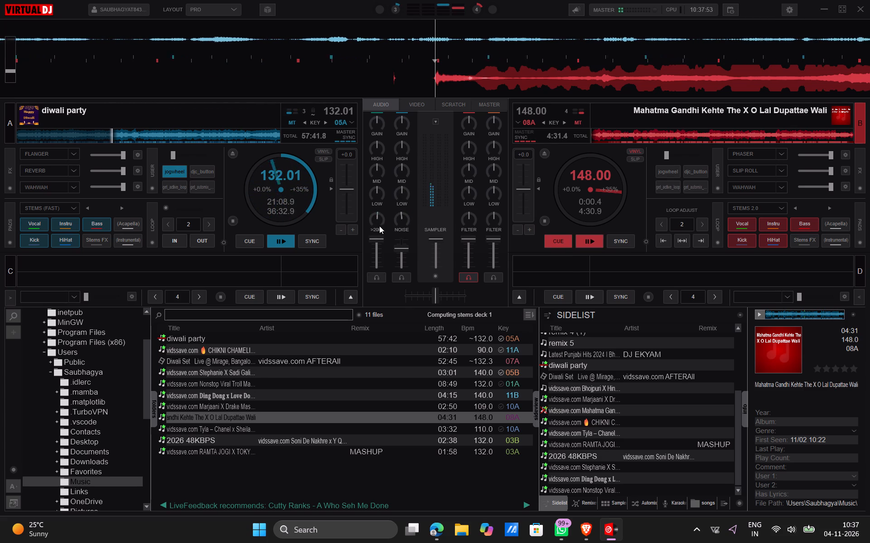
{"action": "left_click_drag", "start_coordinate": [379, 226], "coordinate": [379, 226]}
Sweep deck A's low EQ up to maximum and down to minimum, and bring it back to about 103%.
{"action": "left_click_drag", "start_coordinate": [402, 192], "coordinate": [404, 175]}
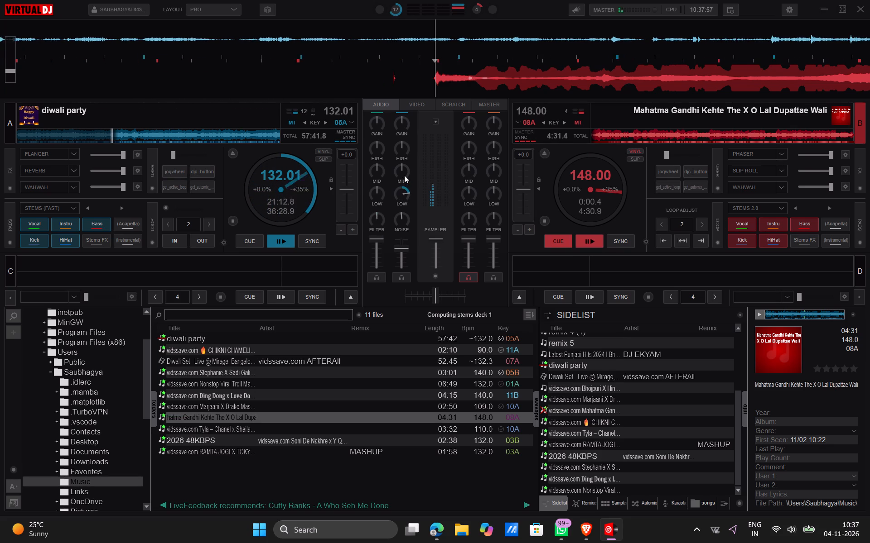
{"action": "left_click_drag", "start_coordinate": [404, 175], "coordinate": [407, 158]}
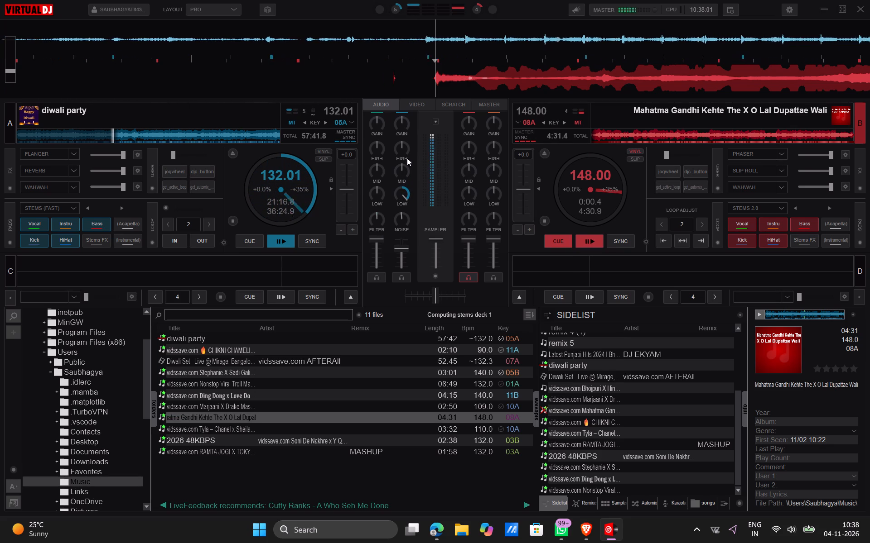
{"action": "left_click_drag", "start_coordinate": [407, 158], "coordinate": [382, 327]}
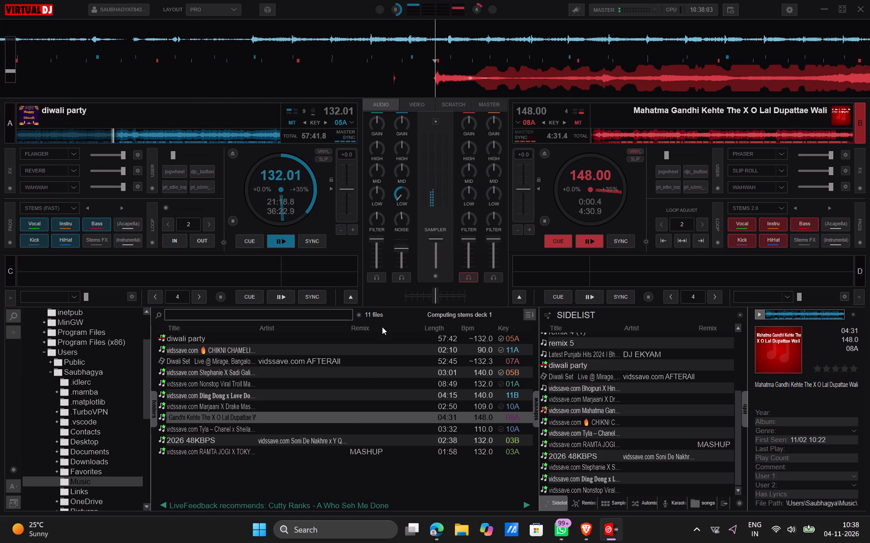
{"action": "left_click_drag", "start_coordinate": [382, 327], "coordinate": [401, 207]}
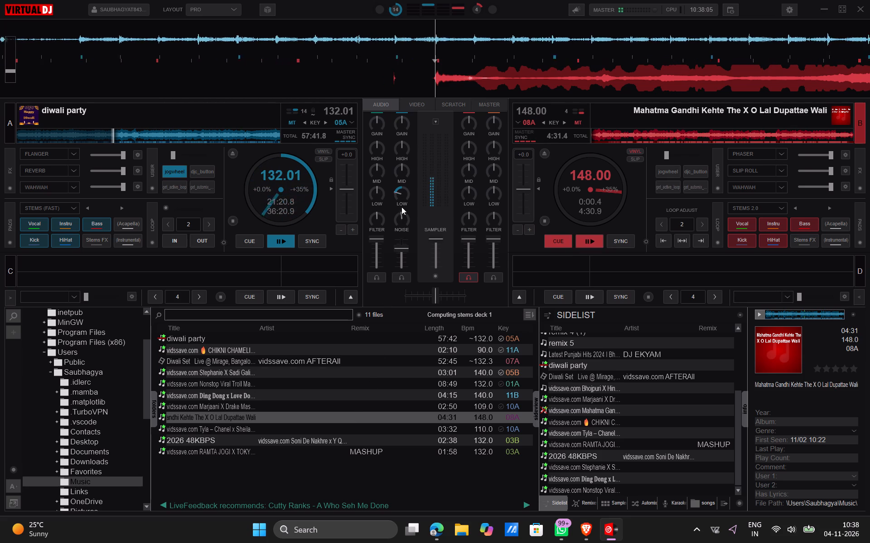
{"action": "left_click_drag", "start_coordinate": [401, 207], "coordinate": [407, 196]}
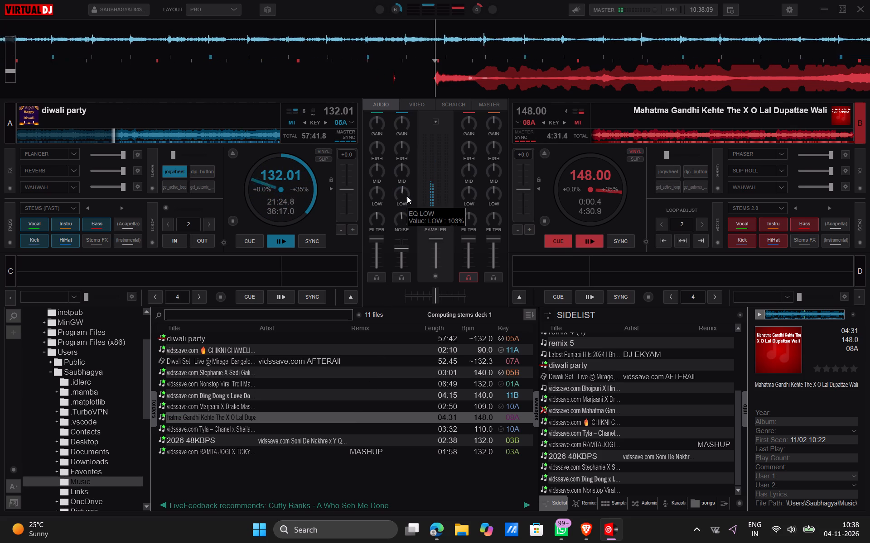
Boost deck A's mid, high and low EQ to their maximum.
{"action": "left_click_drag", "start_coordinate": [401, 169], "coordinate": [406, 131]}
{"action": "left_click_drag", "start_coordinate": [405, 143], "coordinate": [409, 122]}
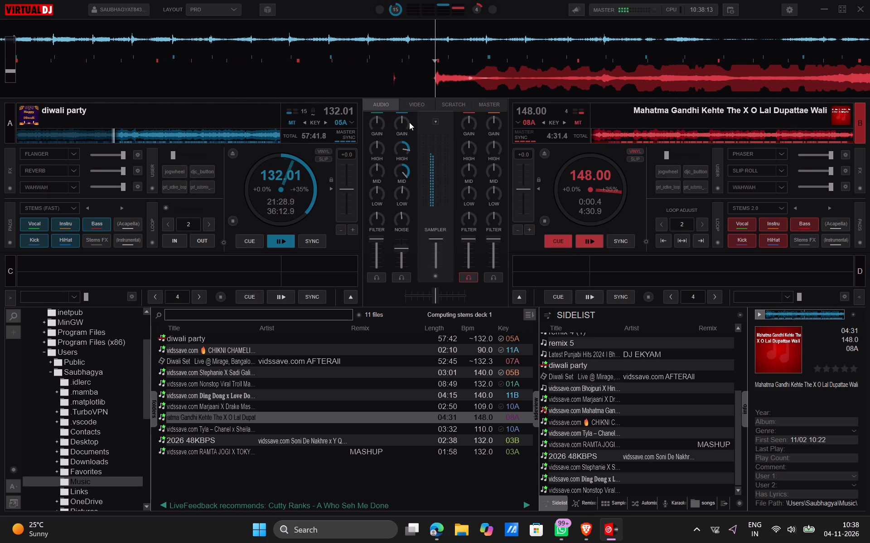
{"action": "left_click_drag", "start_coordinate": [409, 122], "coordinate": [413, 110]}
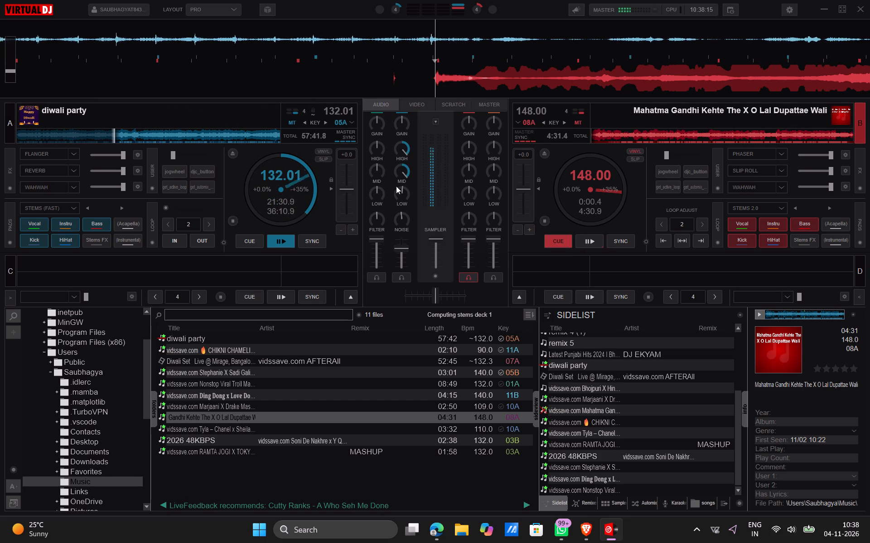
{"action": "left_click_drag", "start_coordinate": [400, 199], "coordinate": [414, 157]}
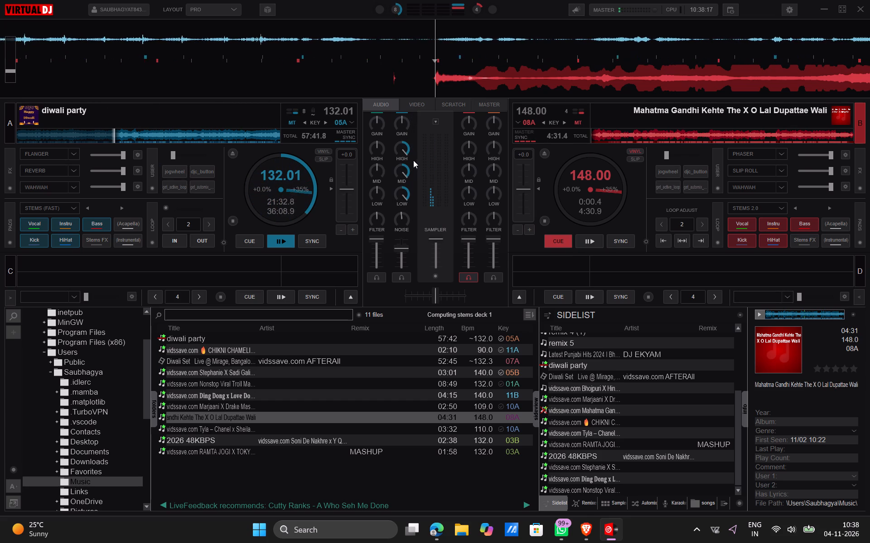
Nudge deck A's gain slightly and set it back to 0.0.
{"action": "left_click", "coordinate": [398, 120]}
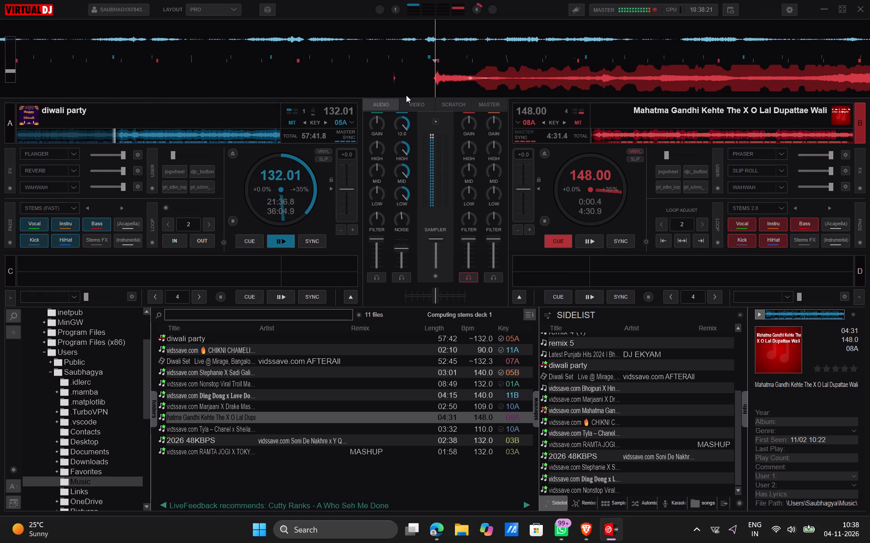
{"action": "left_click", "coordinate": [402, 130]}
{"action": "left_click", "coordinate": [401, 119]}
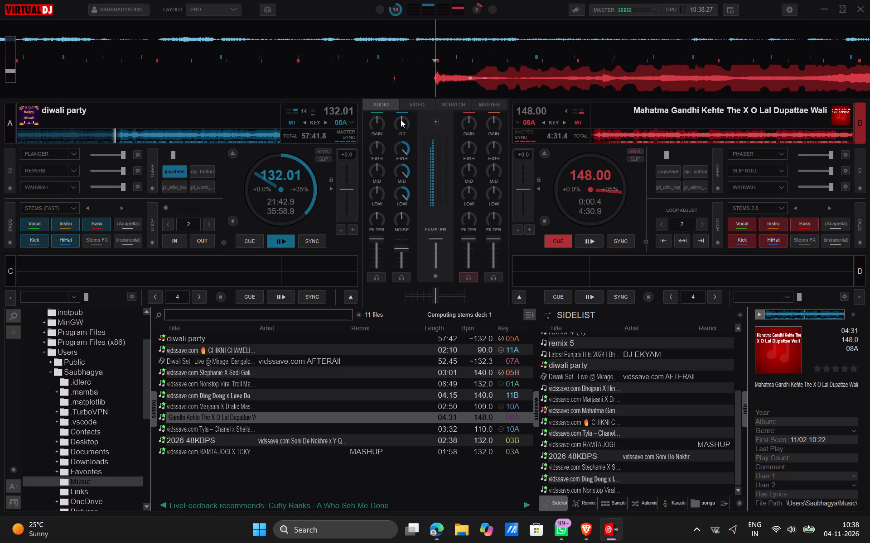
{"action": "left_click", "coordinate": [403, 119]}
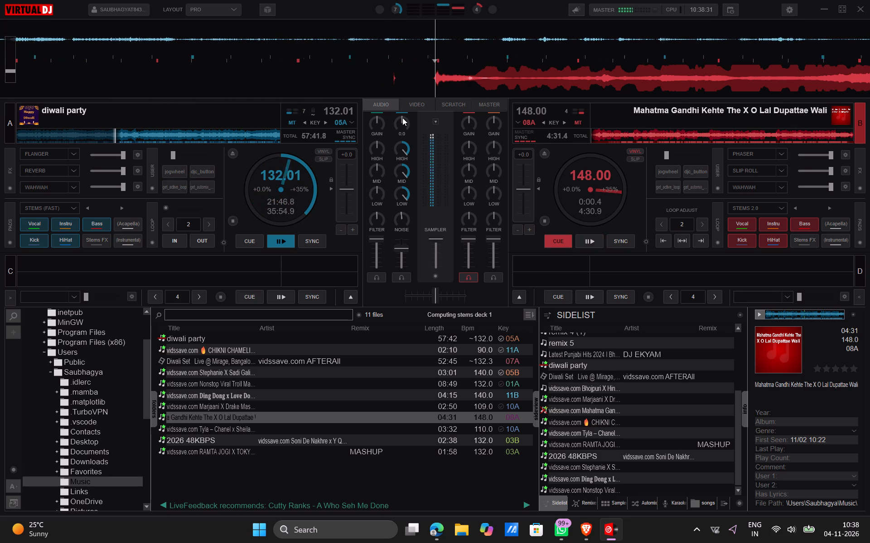
Sweep deck A's high EQ between minimum and maximum, and return it to centre.
{"action": "left_click_drag", "start_coordinate": [405, 148], "coordinate": [345, 212]}
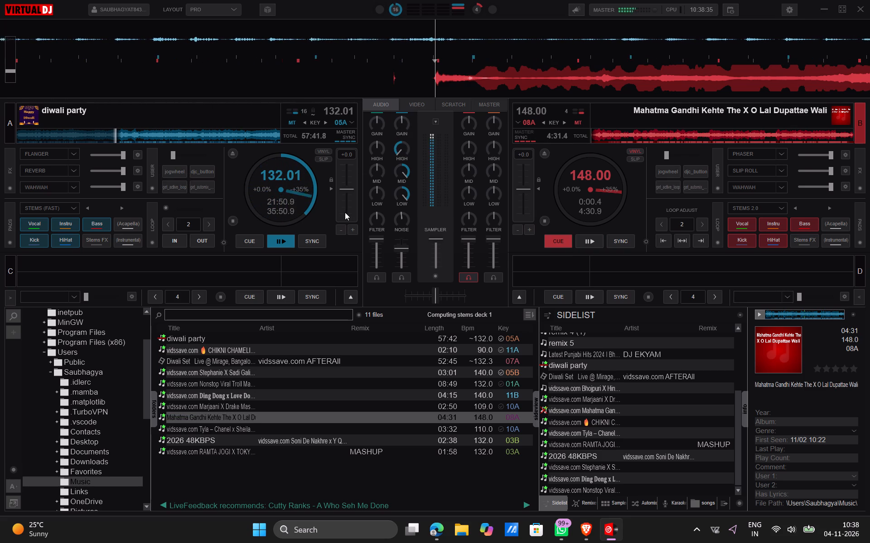
{"action": "left_click_drag", "start_coordinate": [345, 212], "coordinate": [344, 213]}
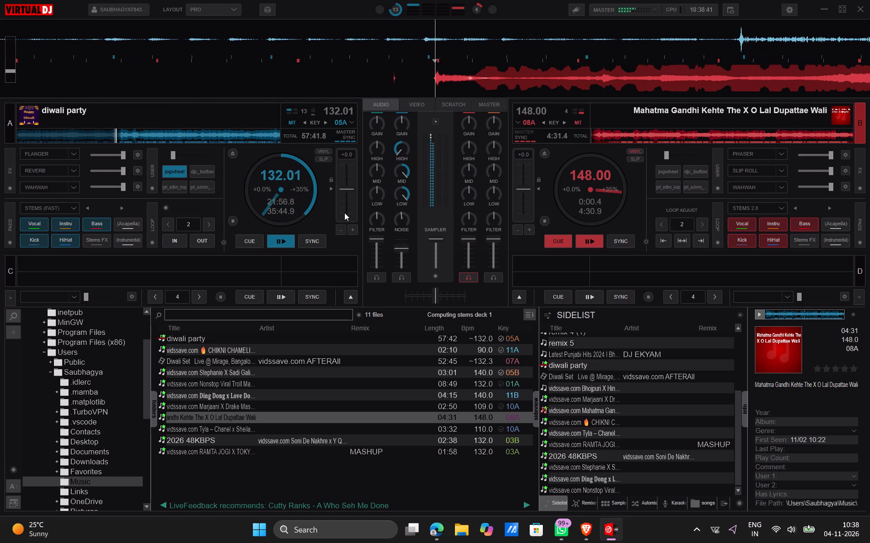
{"action": "left_click_drag", "start_coordinate": [344, 213], "coordinate": [354, 177]}
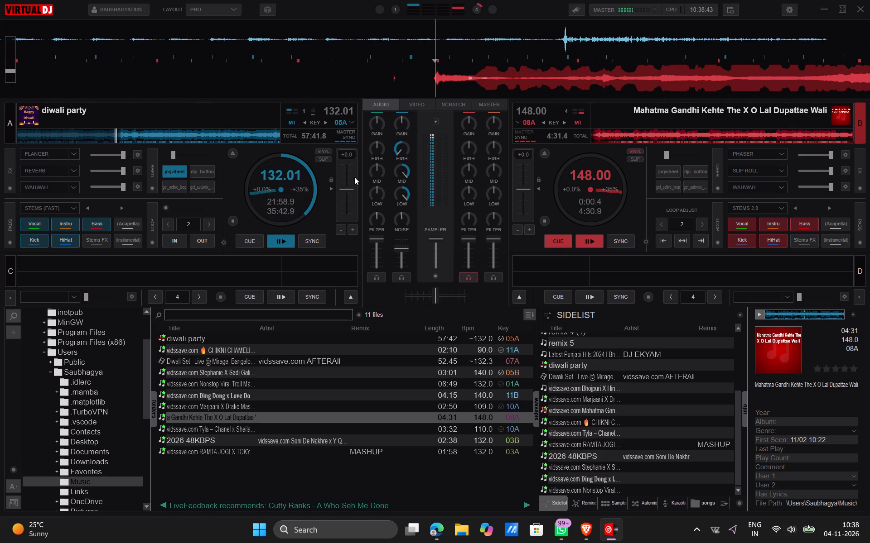
{"action": "left_click_drag", "start_coordinate": [354, 177], "coordinate": [374, 146]}
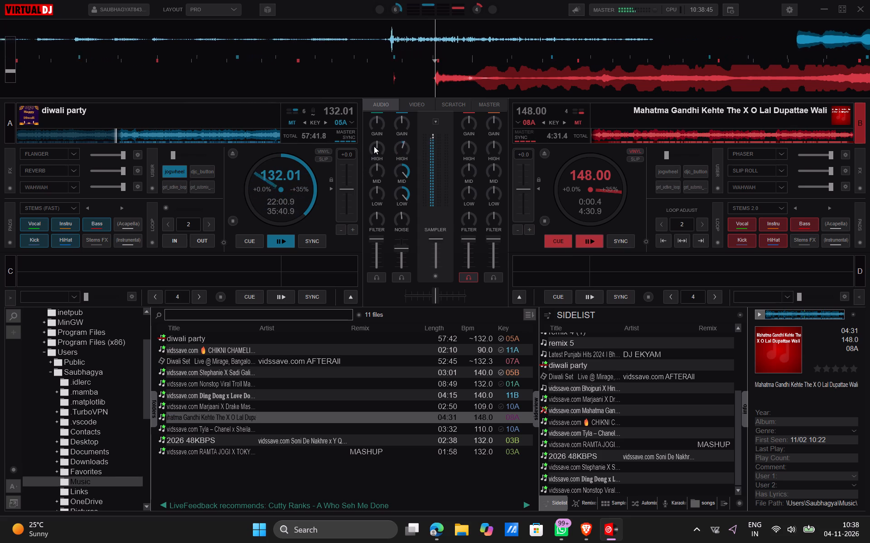
{"action": "left_click_drag", "start_coordinate": [374, 146], "coordinate": [397, 62]}
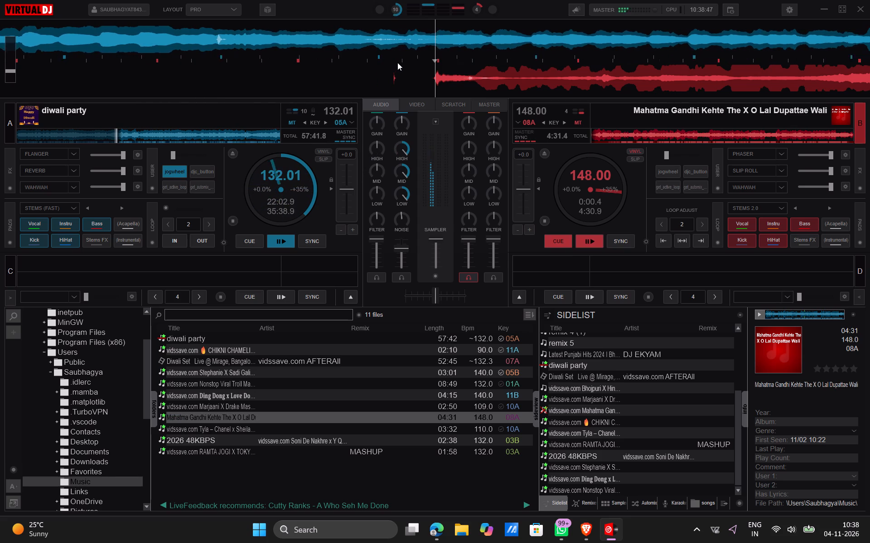
{"action": "left_click_drag", "start_coordinate": [397, 62], "coordinate": [340, 317]}
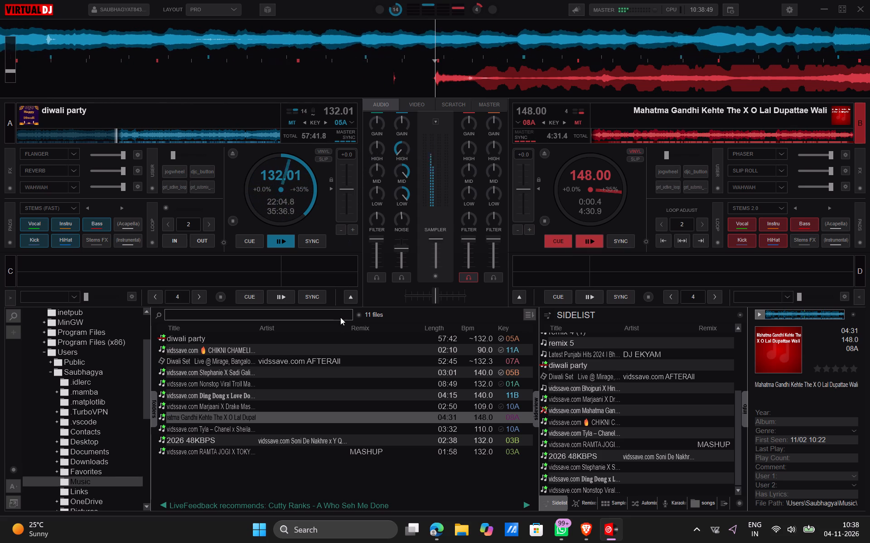
{"action": "left_click_drag", "start_coordinate": [340, 317], "coordinate": [394, 181]}
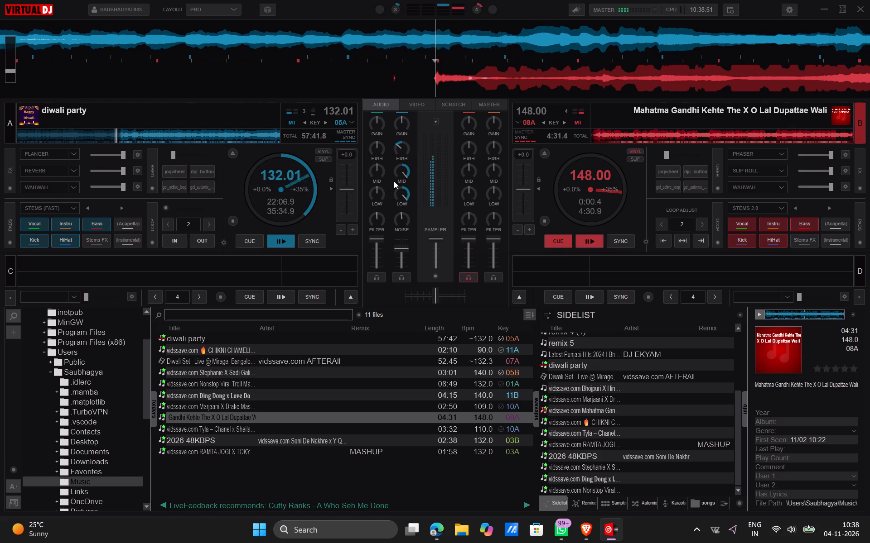
{"action": "left_click_drag", "start_coordinate": [394, 181], "coordinate": [401, 176]}
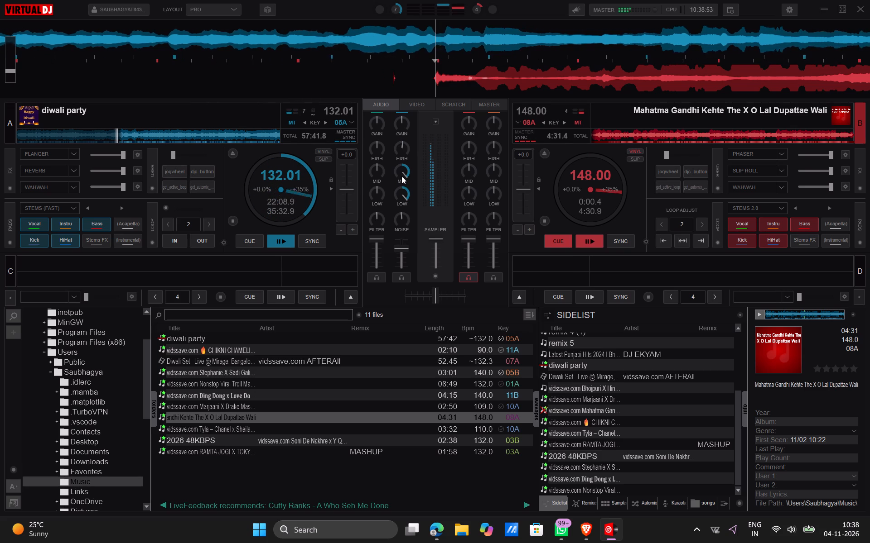
Reset deck A's mid and low EQ to their centre positions.
{"action": "left_click_drag", "start_coordinate": [401, 176], "coordinate": [399, 174]}
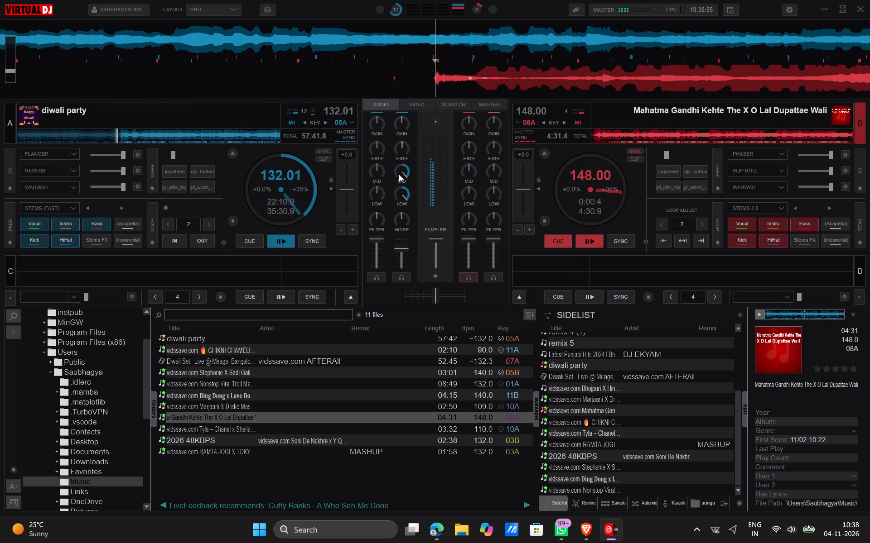
{"action": "double_click", "coordinate": [399, 174]}
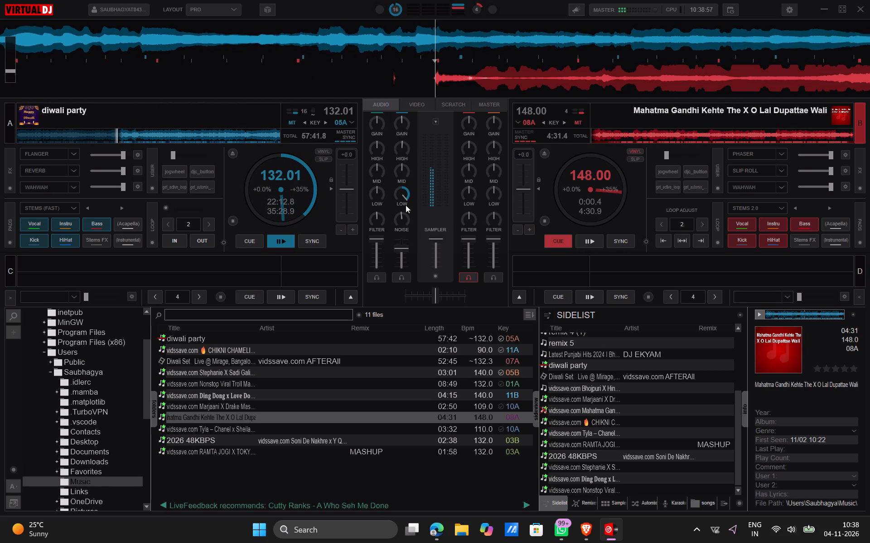
{"action": "double_click", "coordinate": [402, 198]}
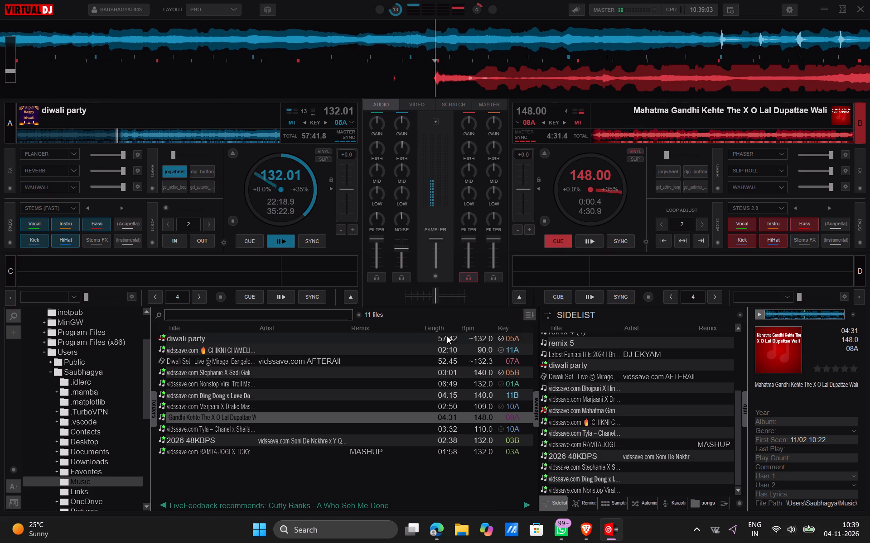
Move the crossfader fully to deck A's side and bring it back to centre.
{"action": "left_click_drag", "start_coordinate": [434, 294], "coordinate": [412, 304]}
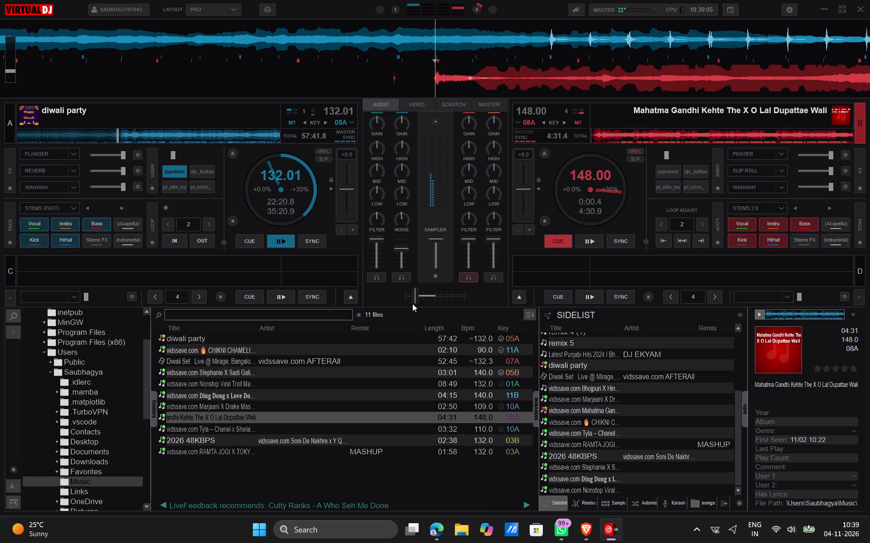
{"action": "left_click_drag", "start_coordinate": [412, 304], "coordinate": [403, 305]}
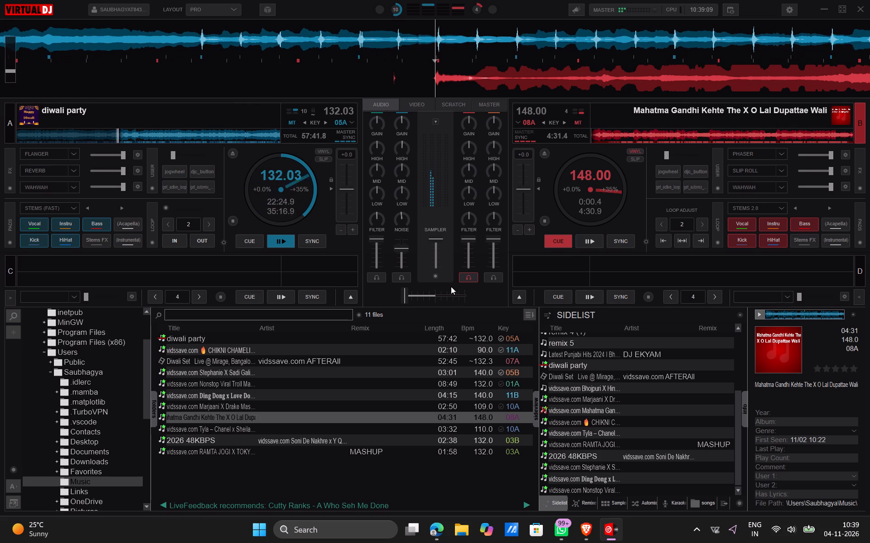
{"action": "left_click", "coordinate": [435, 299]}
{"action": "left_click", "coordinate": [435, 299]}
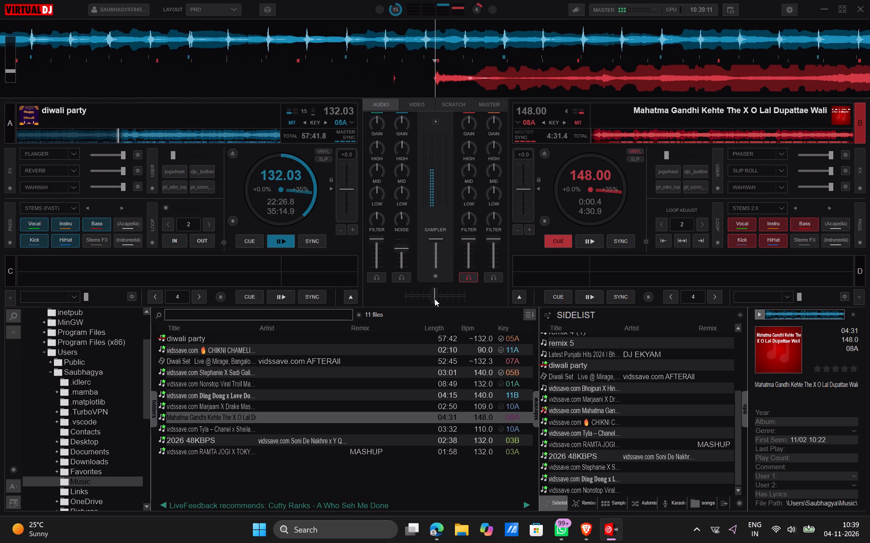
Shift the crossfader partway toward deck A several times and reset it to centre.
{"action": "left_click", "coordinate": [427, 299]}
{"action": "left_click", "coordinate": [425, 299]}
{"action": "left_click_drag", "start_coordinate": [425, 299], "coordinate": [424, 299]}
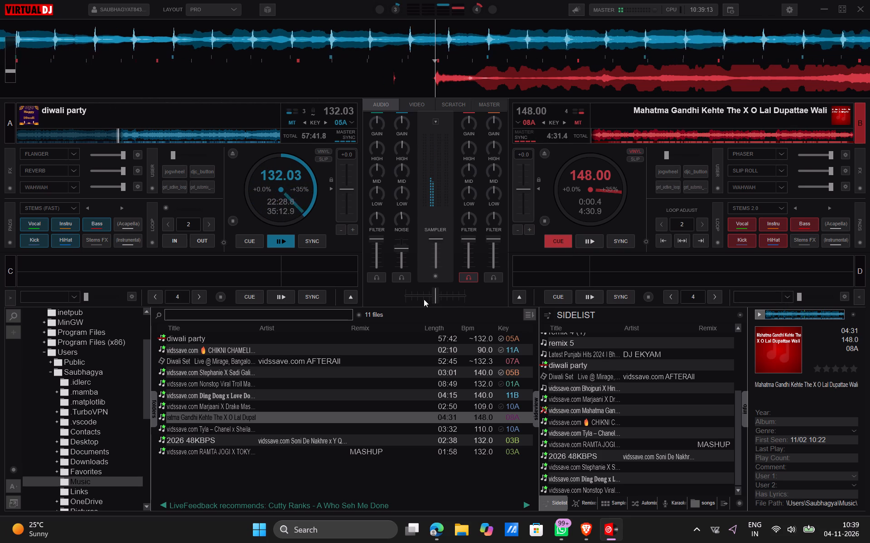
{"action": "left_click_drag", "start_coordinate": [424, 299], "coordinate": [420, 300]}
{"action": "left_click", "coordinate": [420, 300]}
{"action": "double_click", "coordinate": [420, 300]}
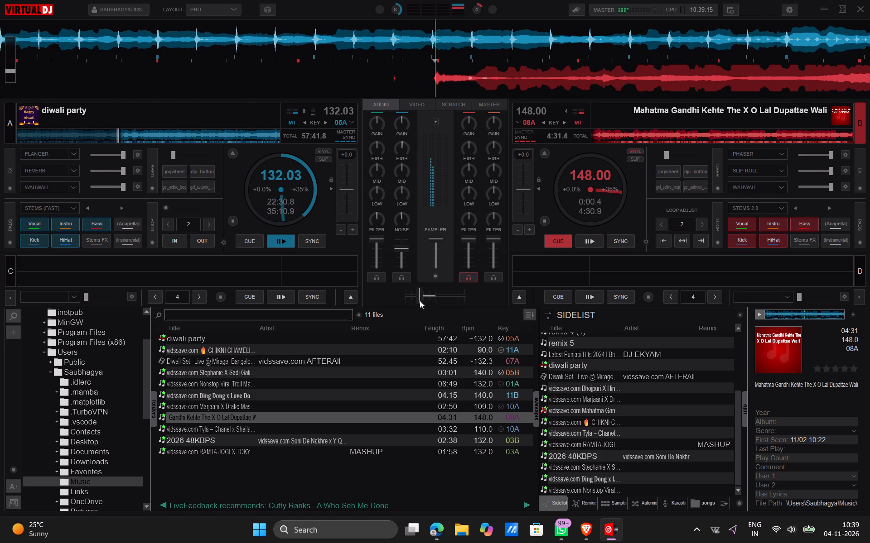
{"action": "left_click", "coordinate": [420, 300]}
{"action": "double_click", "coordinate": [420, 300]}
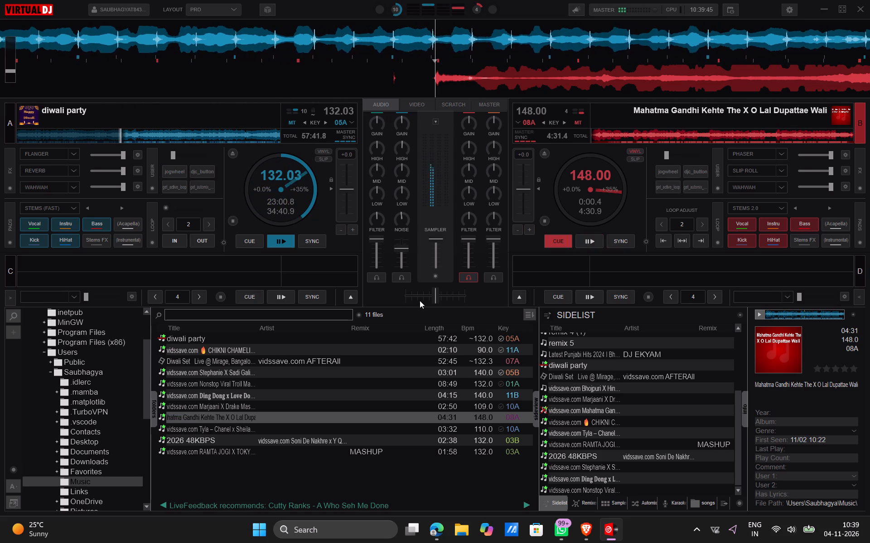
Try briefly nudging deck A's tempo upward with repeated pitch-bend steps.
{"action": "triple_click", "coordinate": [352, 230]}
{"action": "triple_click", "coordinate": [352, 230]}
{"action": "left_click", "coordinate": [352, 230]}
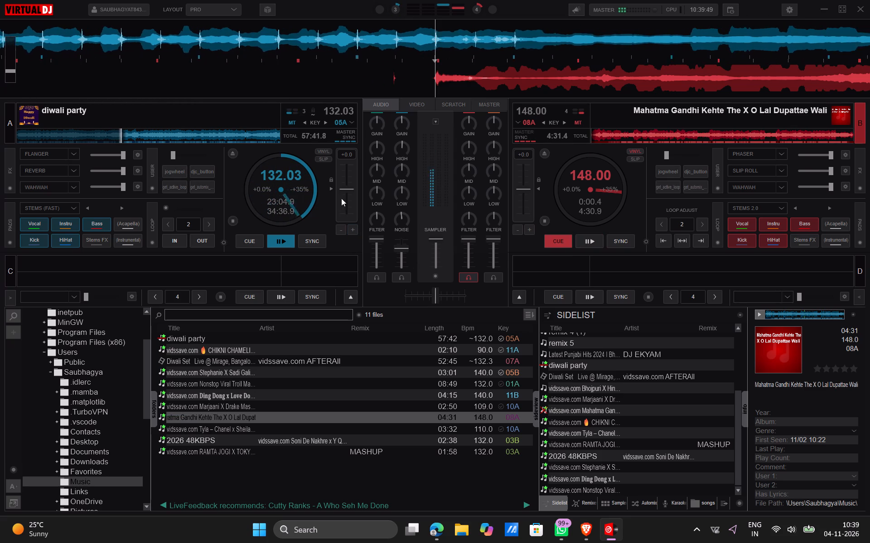
Sweep deck A's pitch up to +11.9% and down to -35.0%.
{"action": "left_click_drag", "start_coordinate": [342, 188], "coordinate": [343, 197]}
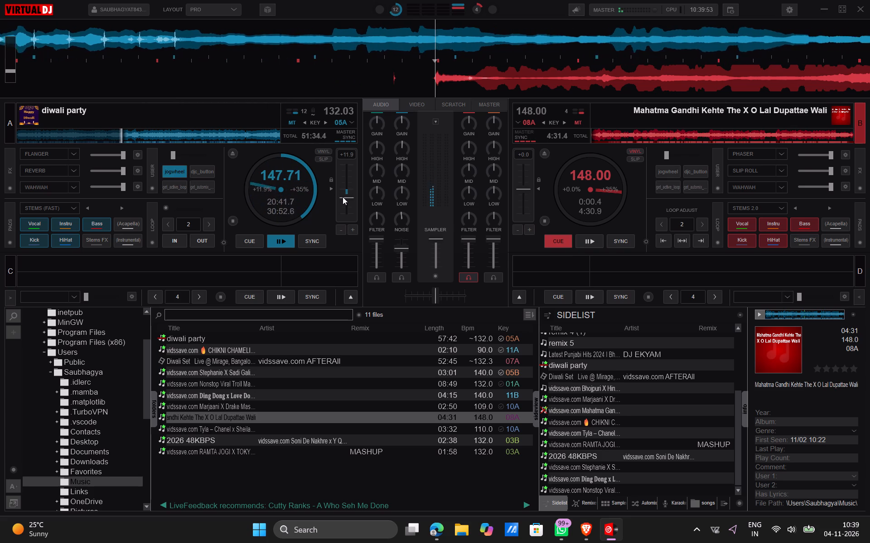
{"action": "left_click_drag", "start_coordinate": [343, 197], "coordinate": [343, 176]}
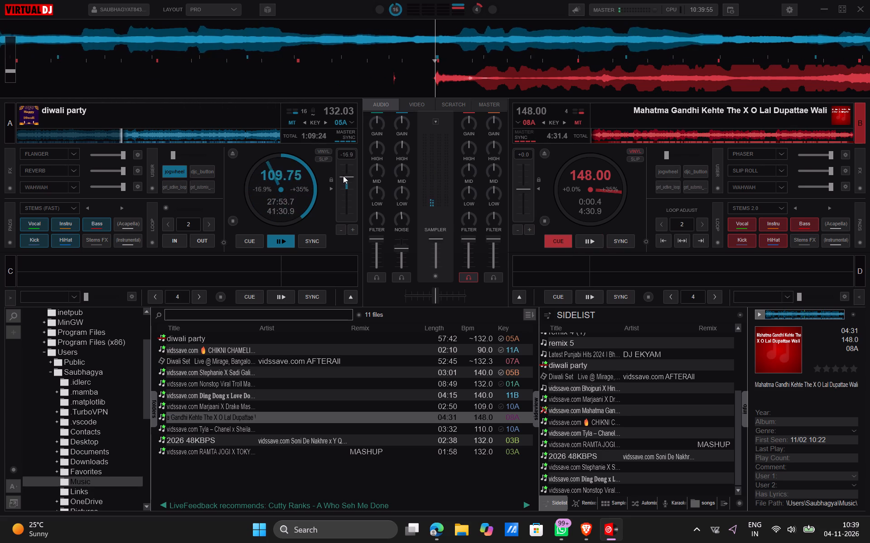
{"action": "left_click_drag", "start_coordinate": [343, 176], "coordinate": [343, 162]}
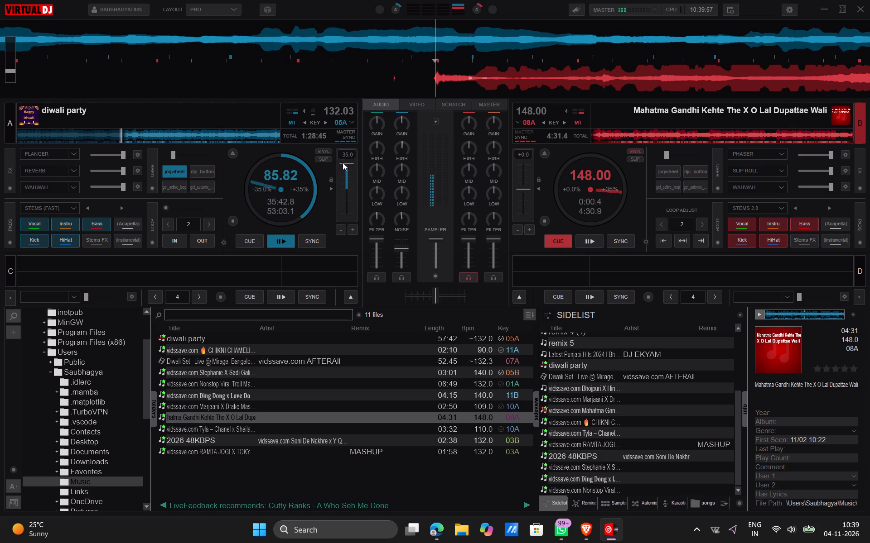
{"action": "left_click_drag", "start_coordinate": [343, 162], "coordinate": [342, 162]}
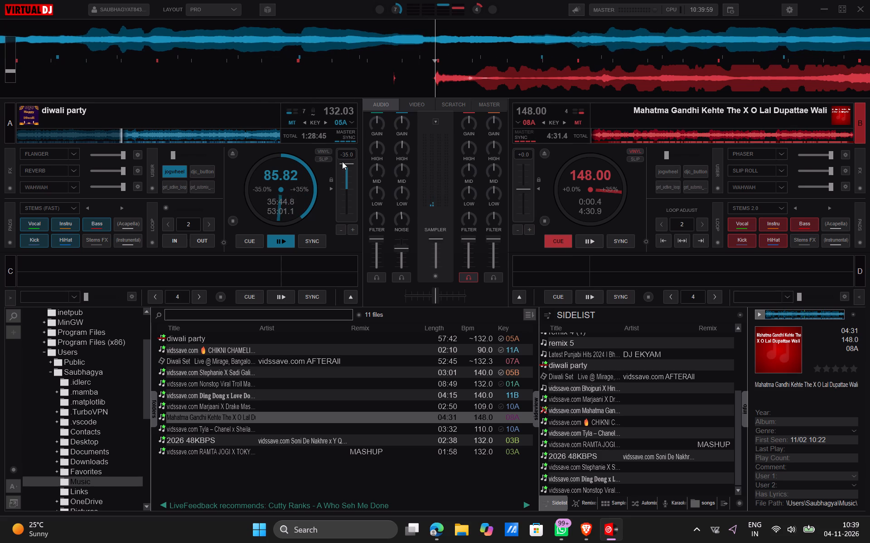
{"action": "left_click_drag", "start_coordinate": [342, 162], "coordinate": [342, 162]}
Reset deck A's pitch toward the track's original tempo.
{"action": "left_click", "coordinate": [331, 187]}
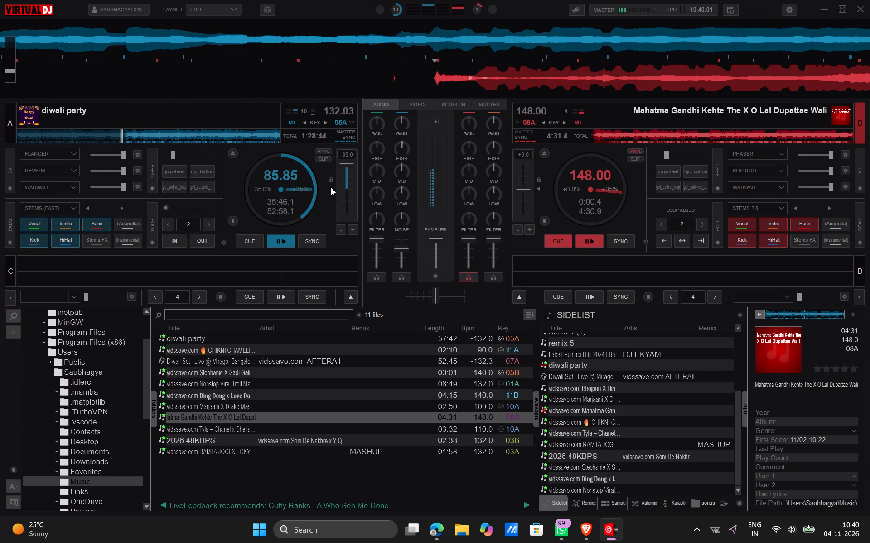
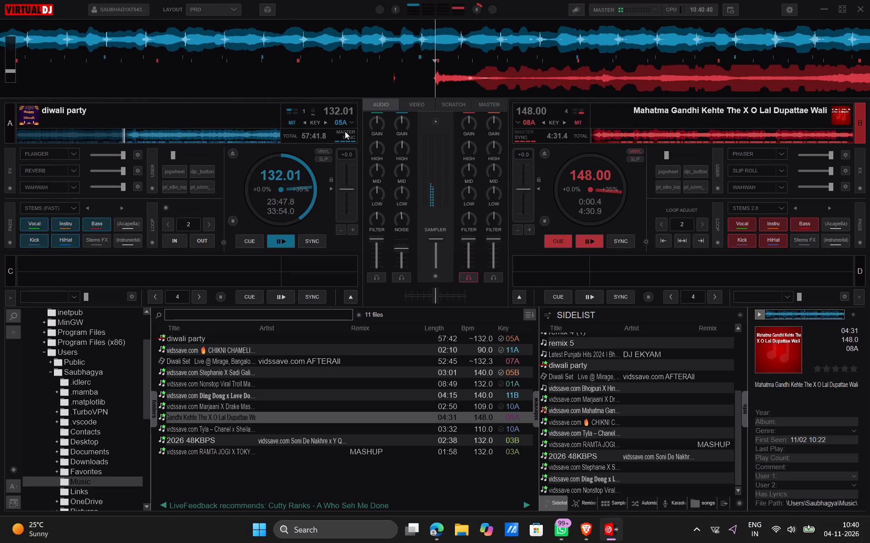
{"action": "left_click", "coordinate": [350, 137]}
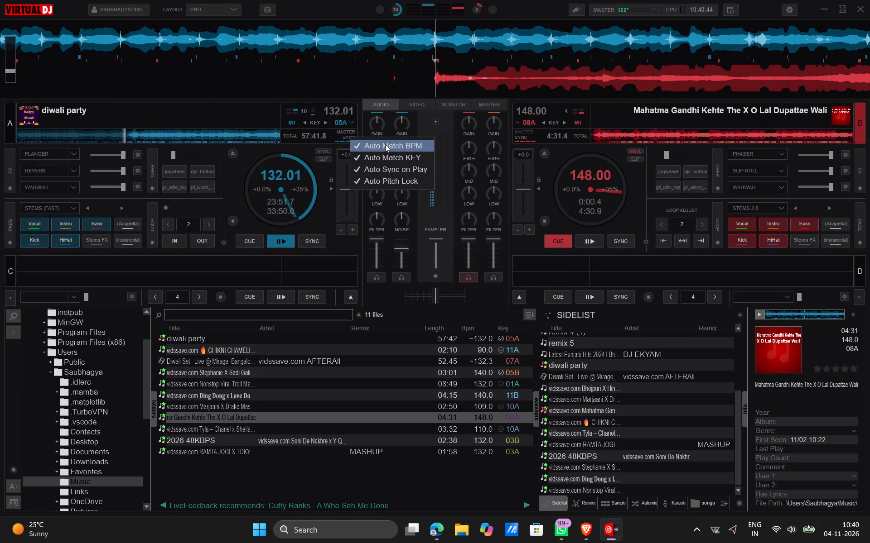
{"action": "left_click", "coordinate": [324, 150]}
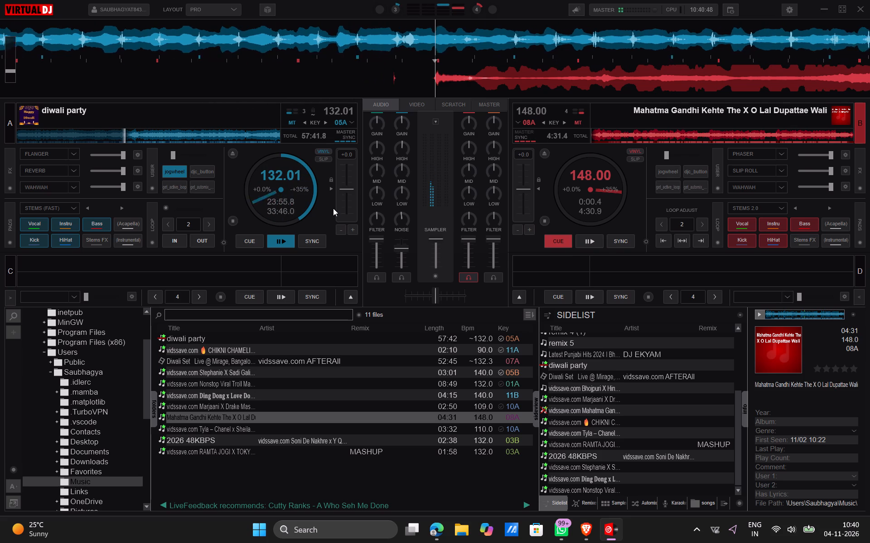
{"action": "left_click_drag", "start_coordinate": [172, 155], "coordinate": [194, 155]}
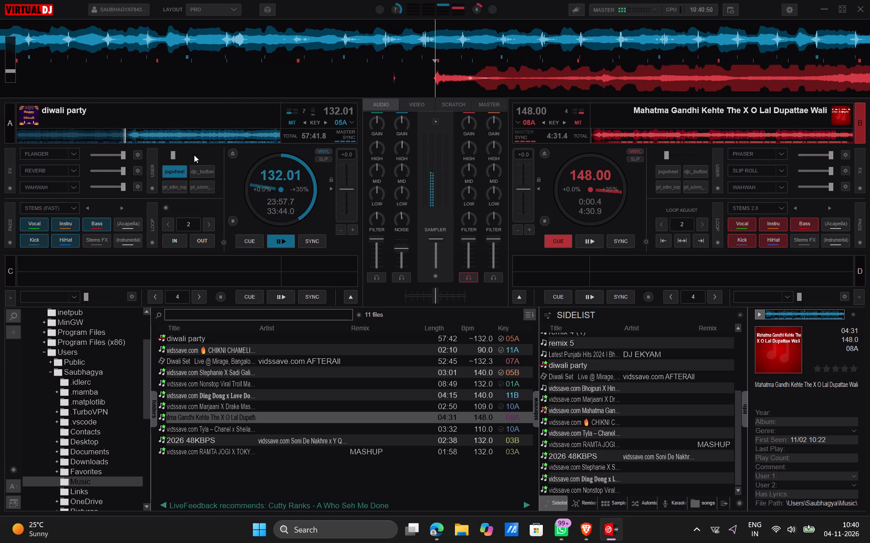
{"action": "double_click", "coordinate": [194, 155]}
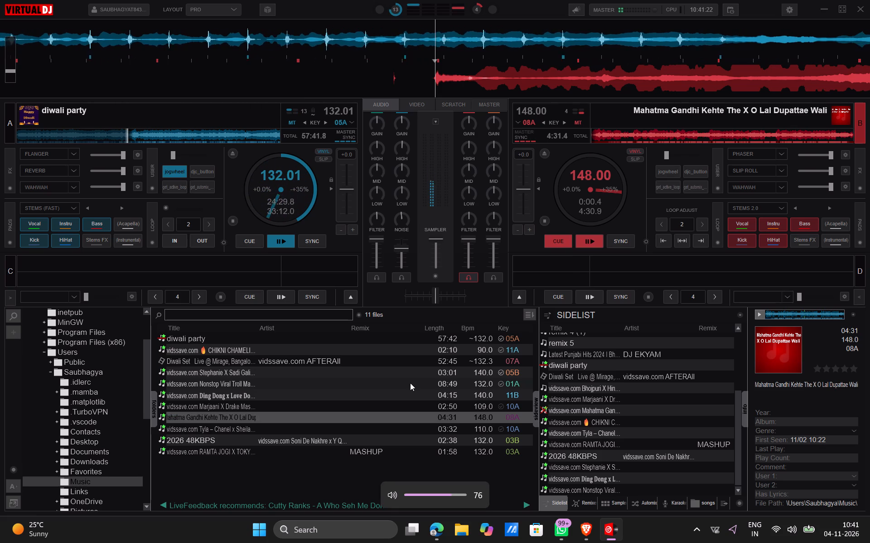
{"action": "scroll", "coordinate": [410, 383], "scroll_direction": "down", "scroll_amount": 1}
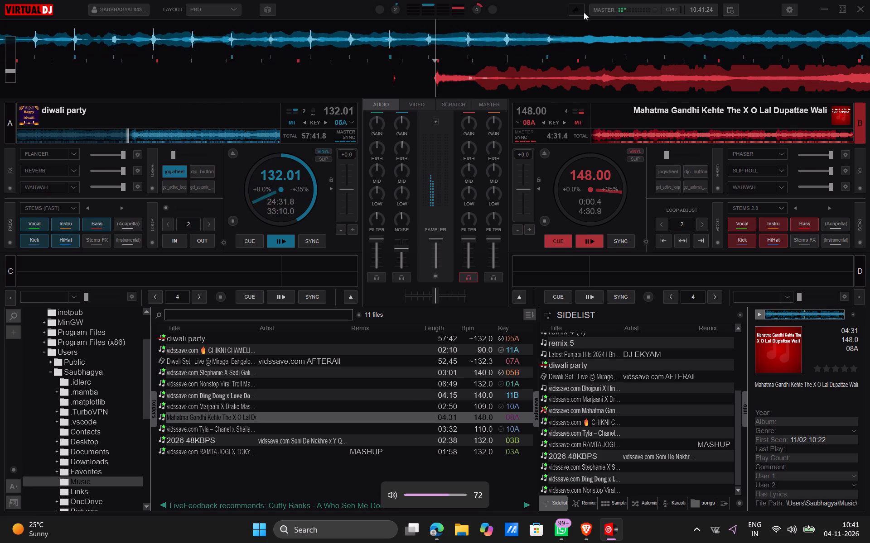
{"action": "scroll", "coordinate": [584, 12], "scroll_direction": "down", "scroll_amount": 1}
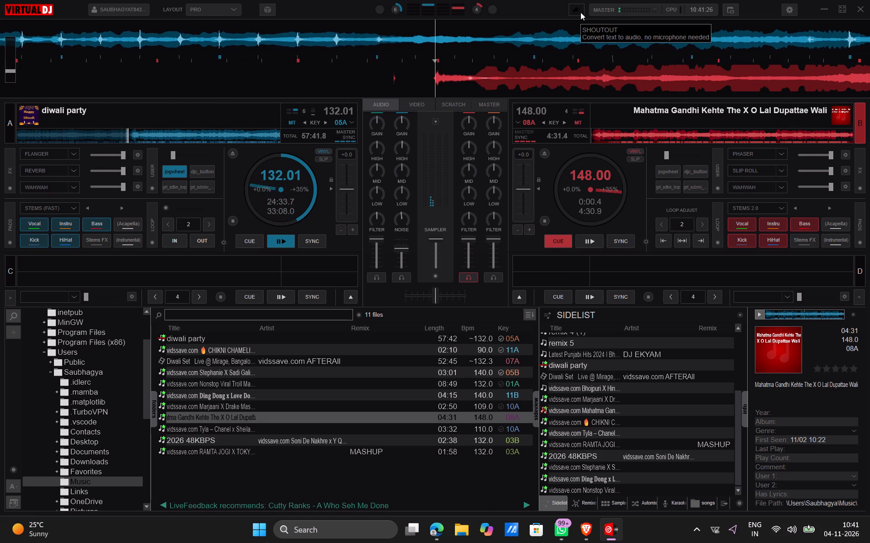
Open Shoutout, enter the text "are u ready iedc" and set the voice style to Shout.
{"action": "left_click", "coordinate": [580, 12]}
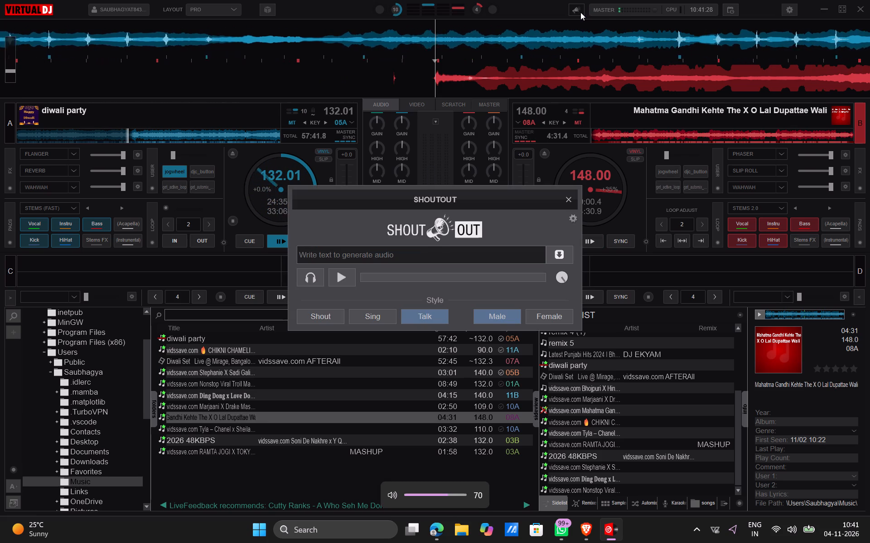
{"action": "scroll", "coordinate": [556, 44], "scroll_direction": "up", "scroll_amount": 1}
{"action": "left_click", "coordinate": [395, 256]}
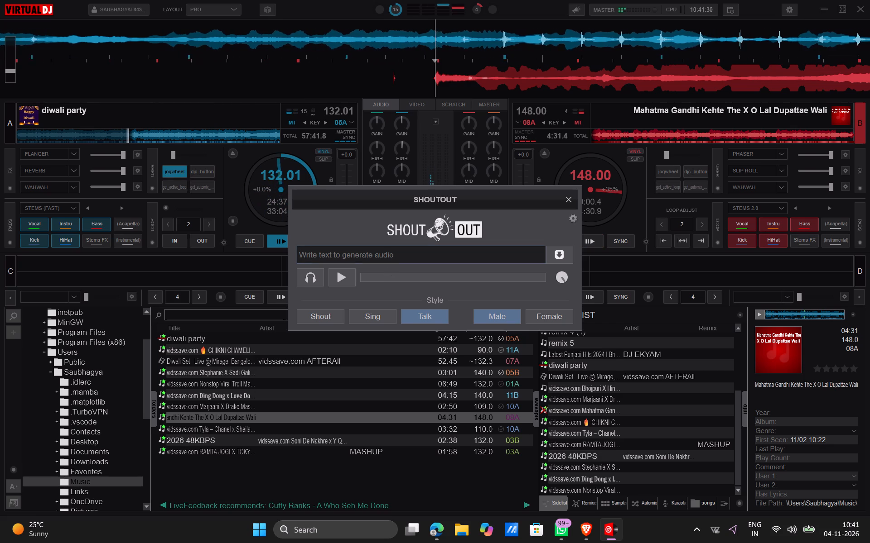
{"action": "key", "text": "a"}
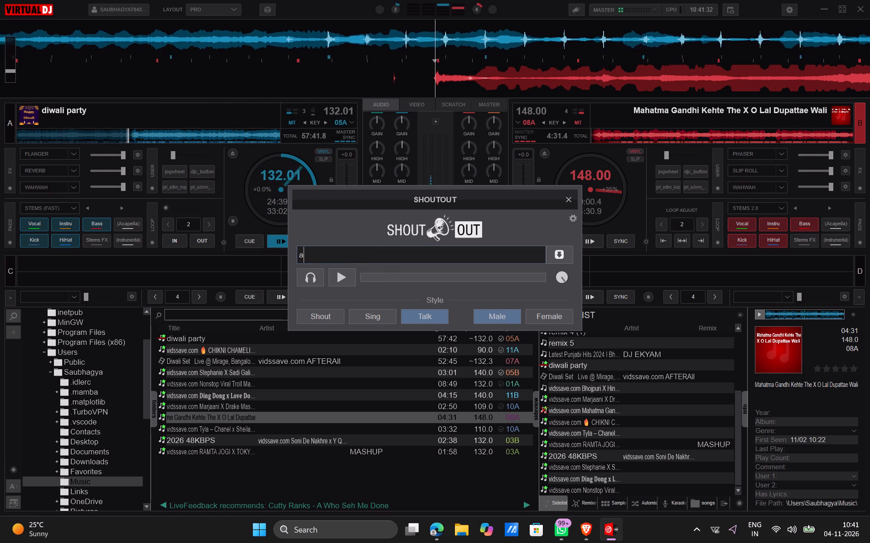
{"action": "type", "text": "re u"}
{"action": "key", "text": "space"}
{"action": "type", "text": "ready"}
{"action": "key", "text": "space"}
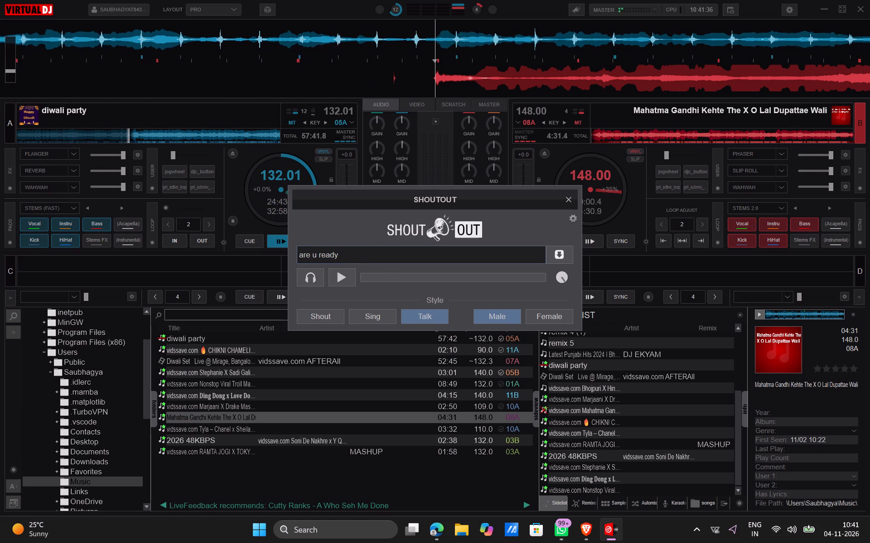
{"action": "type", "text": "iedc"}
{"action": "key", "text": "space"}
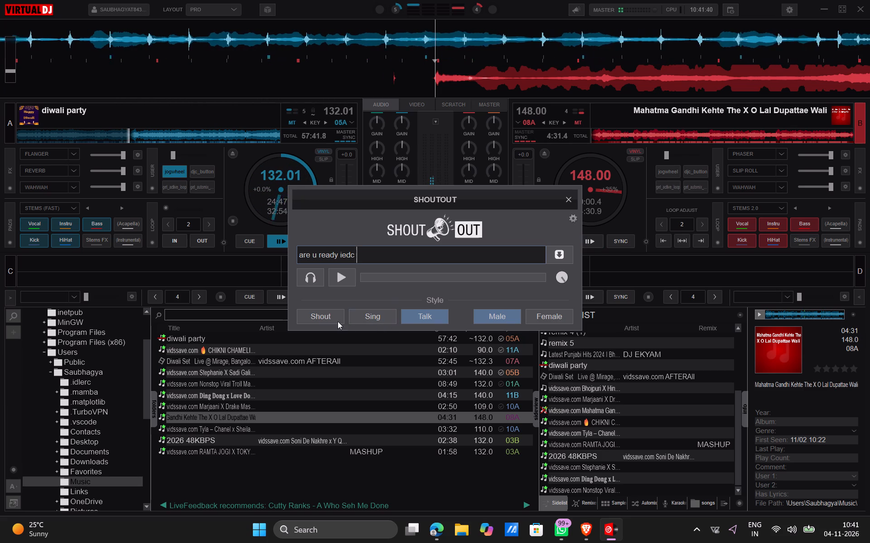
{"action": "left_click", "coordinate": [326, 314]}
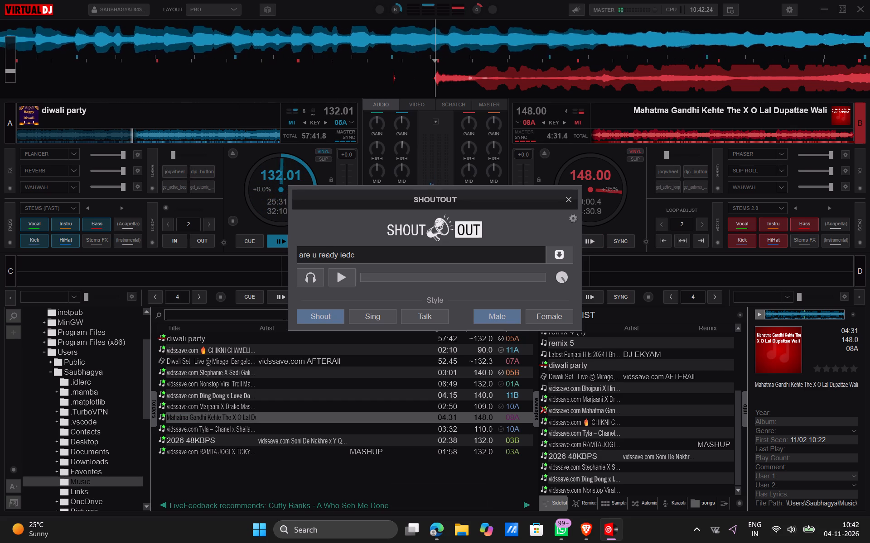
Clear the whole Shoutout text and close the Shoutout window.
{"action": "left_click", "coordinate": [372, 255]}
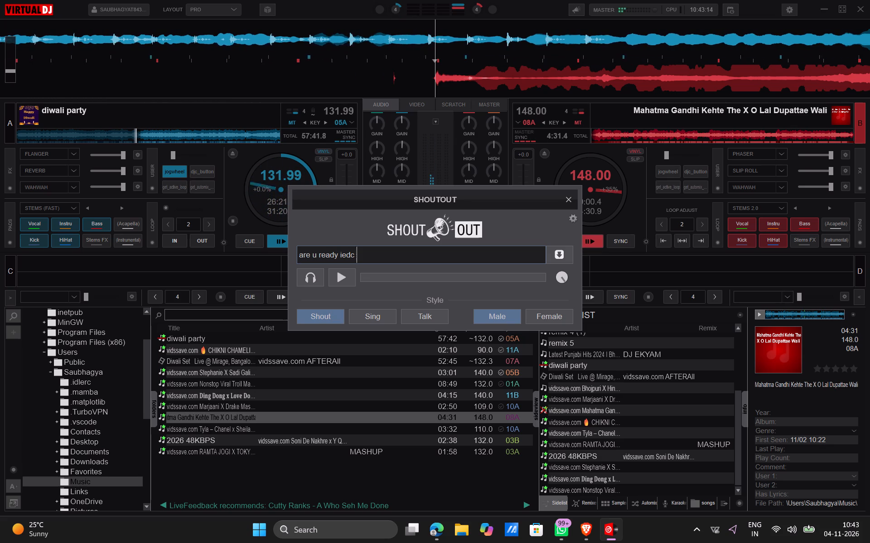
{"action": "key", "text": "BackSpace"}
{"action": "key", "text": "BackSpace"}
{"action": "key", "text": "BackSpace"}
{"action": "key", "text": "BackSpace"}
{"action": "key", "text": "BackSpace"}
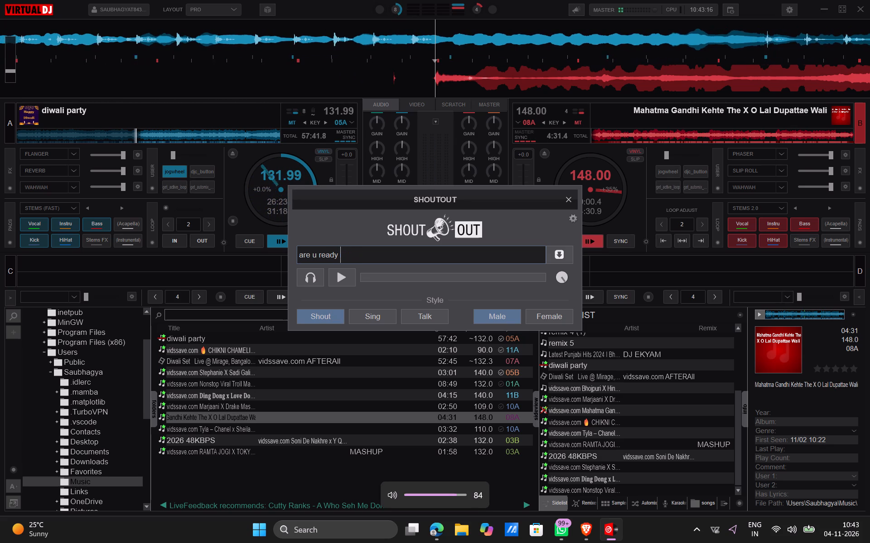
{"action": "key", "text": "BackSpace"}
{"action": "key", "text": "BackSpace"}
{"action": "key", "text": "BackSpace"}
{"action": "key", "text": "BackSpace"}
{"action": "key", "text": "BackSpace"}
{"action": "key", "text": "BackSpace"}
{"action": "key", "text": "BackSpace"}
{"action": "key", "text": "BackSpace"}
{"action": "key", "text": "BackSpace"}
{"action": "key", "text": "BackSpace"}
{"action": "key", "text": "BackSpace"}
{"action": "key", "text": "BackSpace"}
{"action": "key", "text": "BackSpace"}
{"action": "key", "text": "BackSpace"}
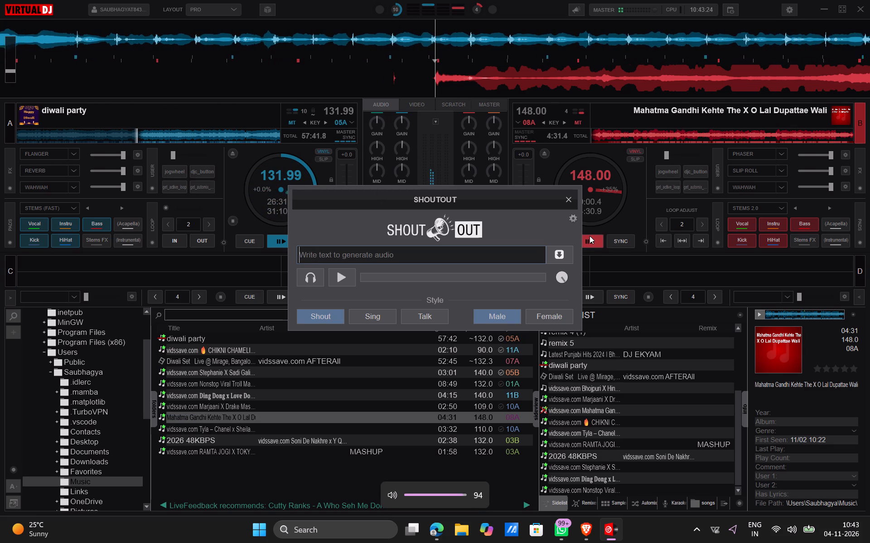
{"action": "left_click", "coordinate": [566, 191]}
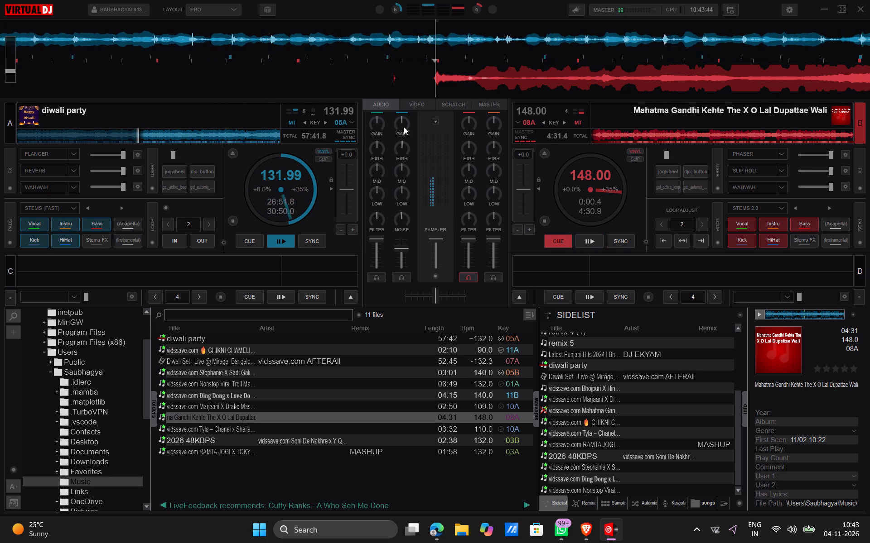
Sweep deck A's gain up to about 11.7 and down to about -6.5 and 6.0, settling at about -0.2.
{"action": "left_click_drag", "start_coordinate": [400, 124], "coordinate": [409, 102]}
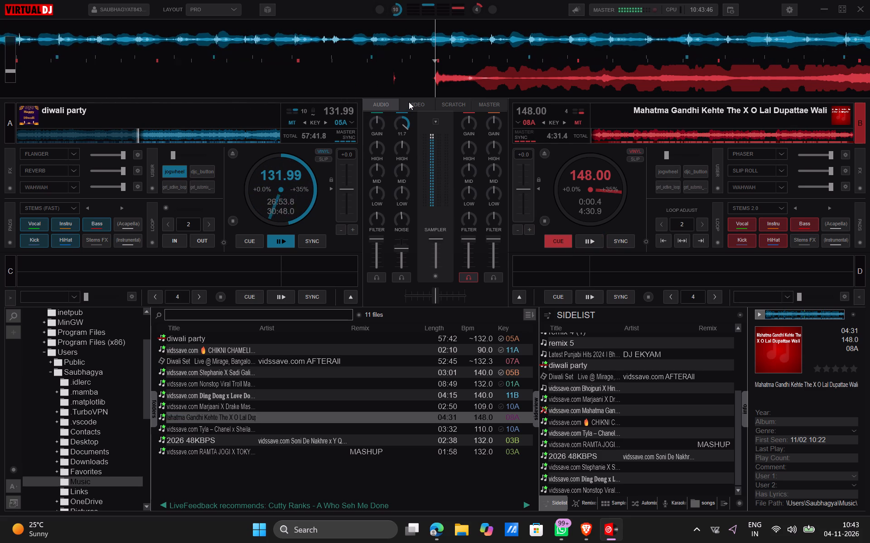
{"action": "left_click_drag", "start_coordinate": [409, 102], "coordinate": [408, 102]}
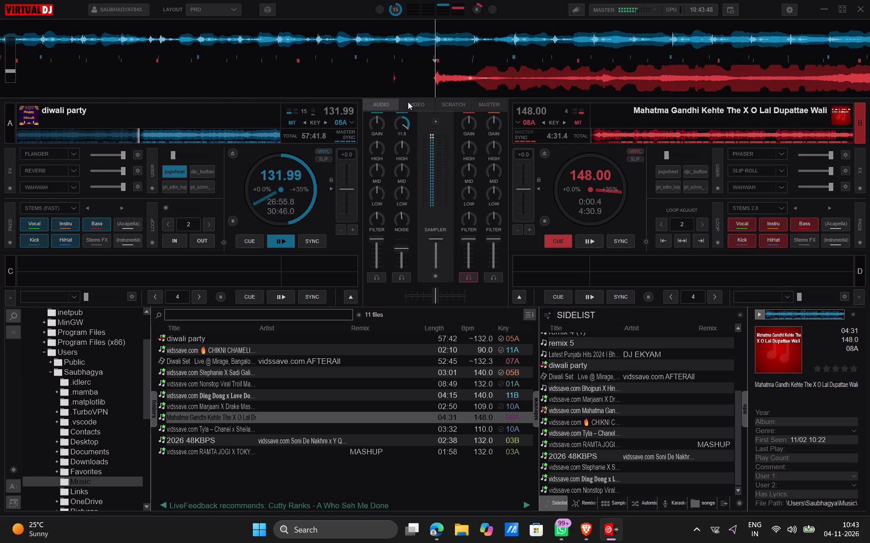
{"action": "left_click_drag", "start_coordinate": [408, 102], "coordinate": [401, 111]}
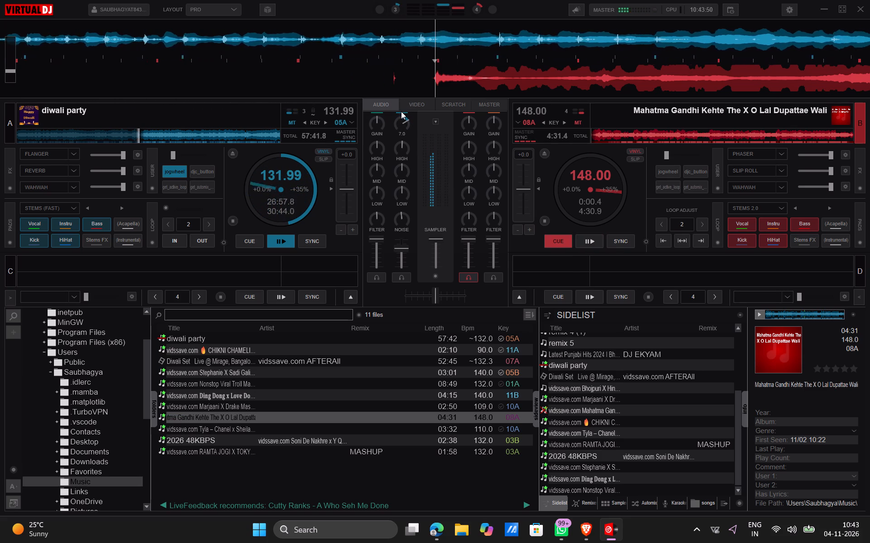
{"action": "left_click_drag", "start_coordinate": [401, 111], "coordinate": [395, 120]}
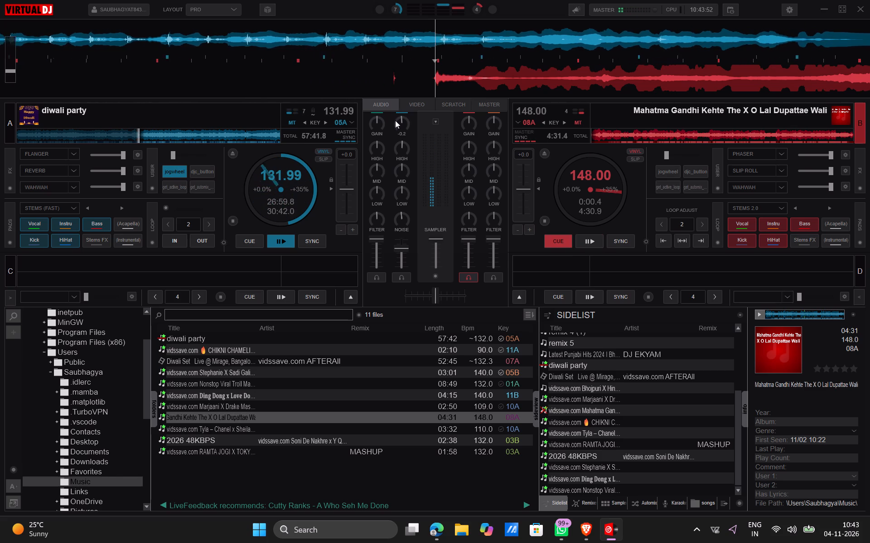
{"action": "left_click_drag", "start_coordinate": [395, 120], "coordinate": [389, 125]}
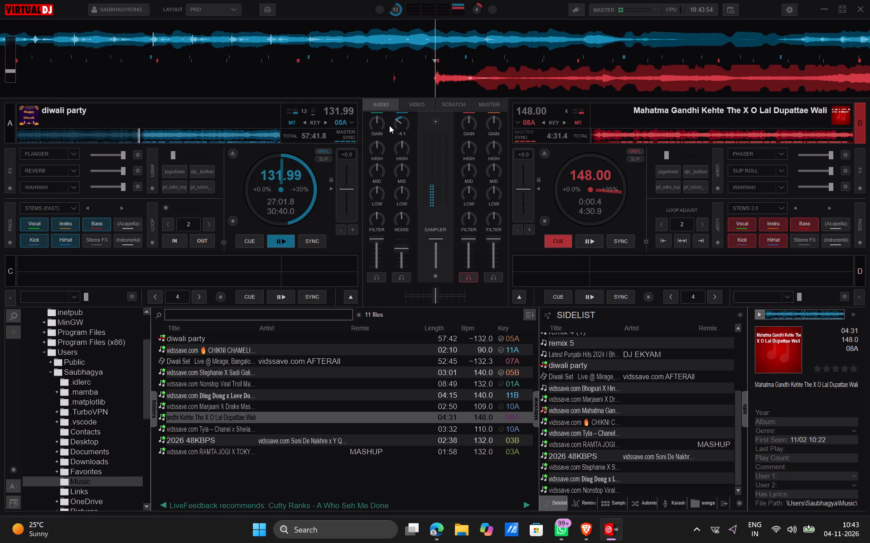
{"action": "left_click_drag", "start_coordinate": [389, 125], "coordinate": [388, 129]}
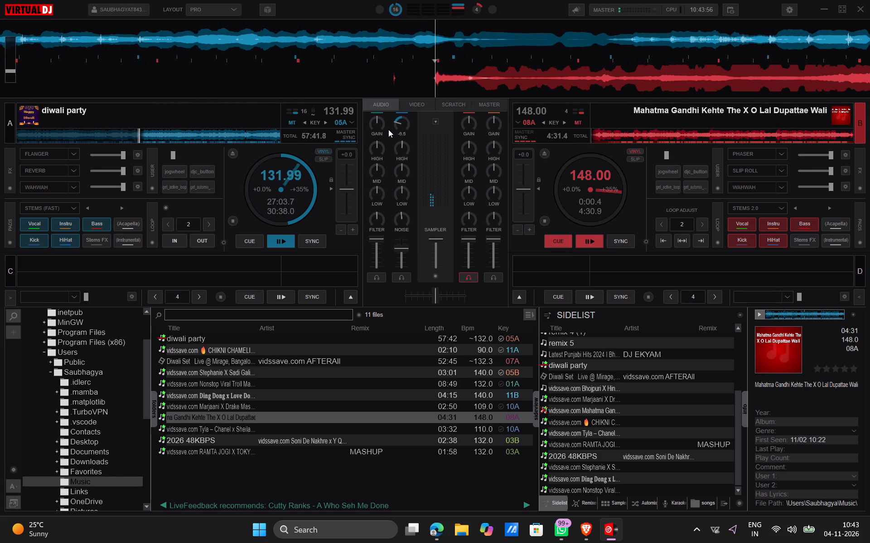
{"action": "left_click_drag", "start_coordinate": [388, 129], "coordinate": [397, 113]}
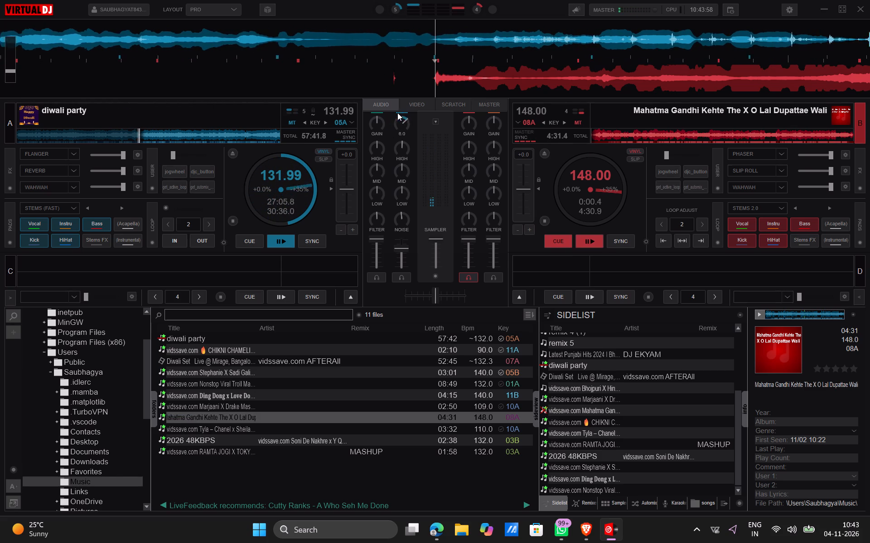
{"action": "left_click_drag", "start_coordinate": [397, 113], "coordinate": [385, 125]}
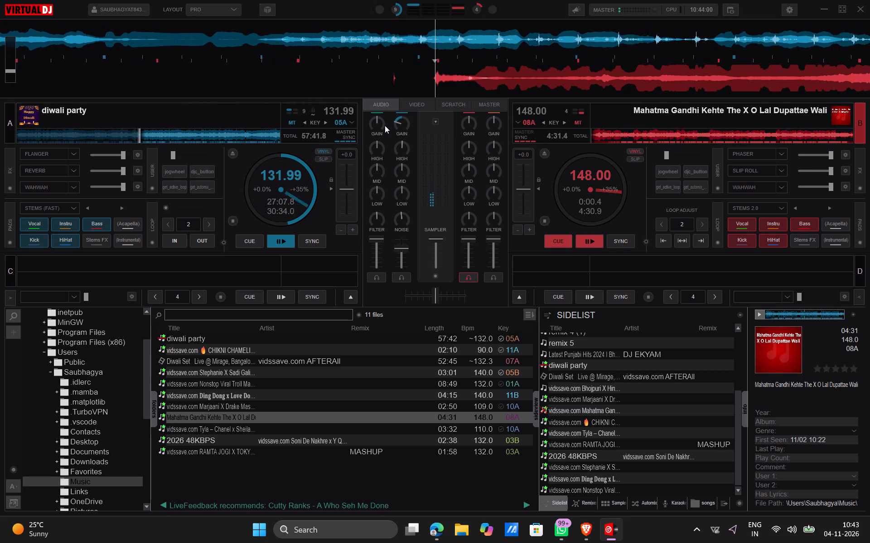
{"action": "left_click_drag", "start_coordinate": [385, 125], "coordinate": [396, 117]}
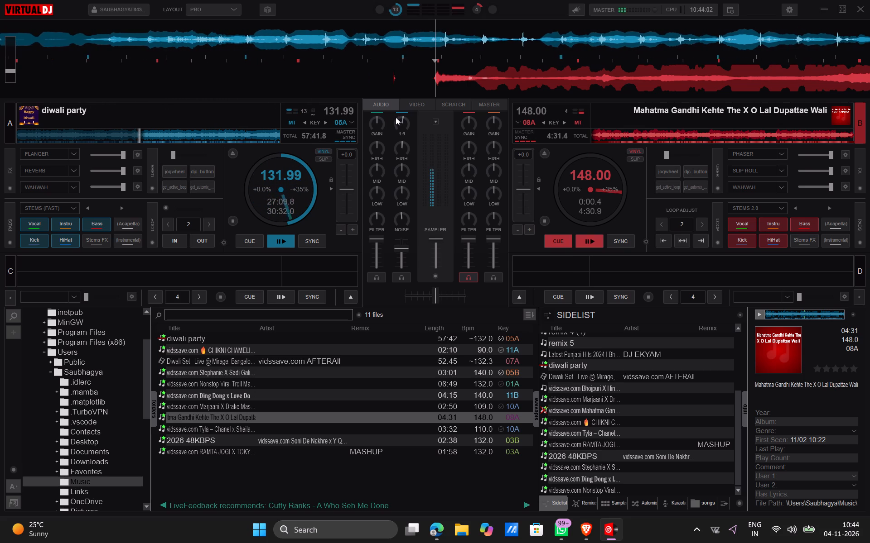
{"action": "left_click_drag", "start_coordinate": [396, 117], "coordinate": [393, 118]}
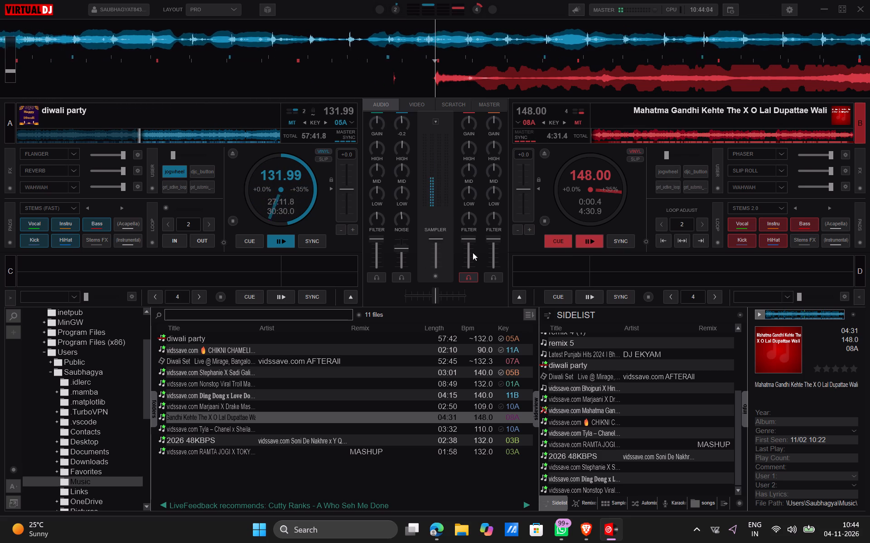
Shift the crossfader partway toward deck B and start playing its Mahatma Gandhi Kehte track.
{"action": "left_click_drag", "start_coordinate": [430, 301], "coordinate": [442, 300]}
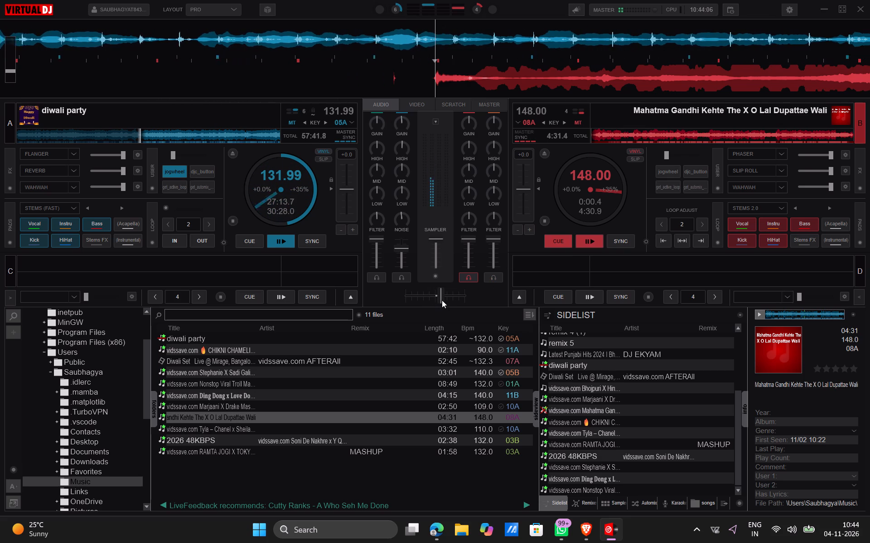
{"action": "left_click_drag", "start_coordinate": [442, 300], "coordinate": [448, 298]}
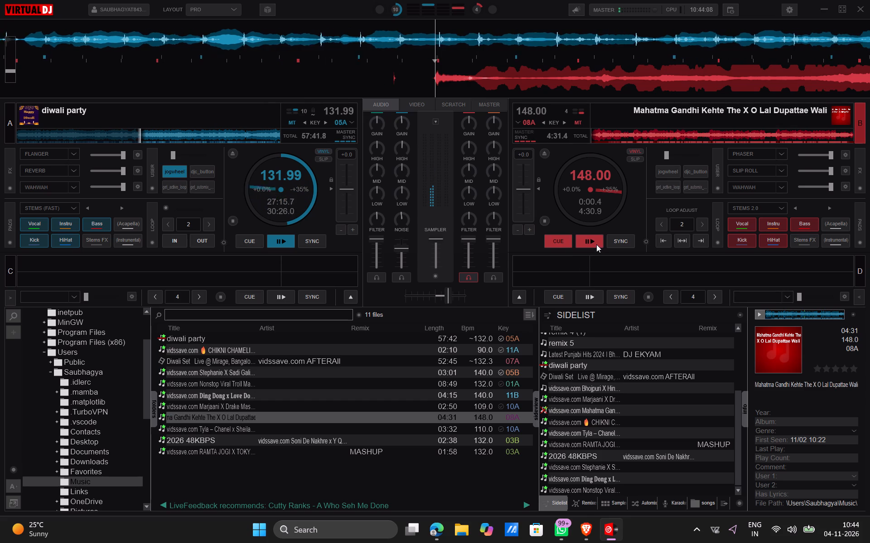
{"action": "left_click", "coordinate": [596, 244]}
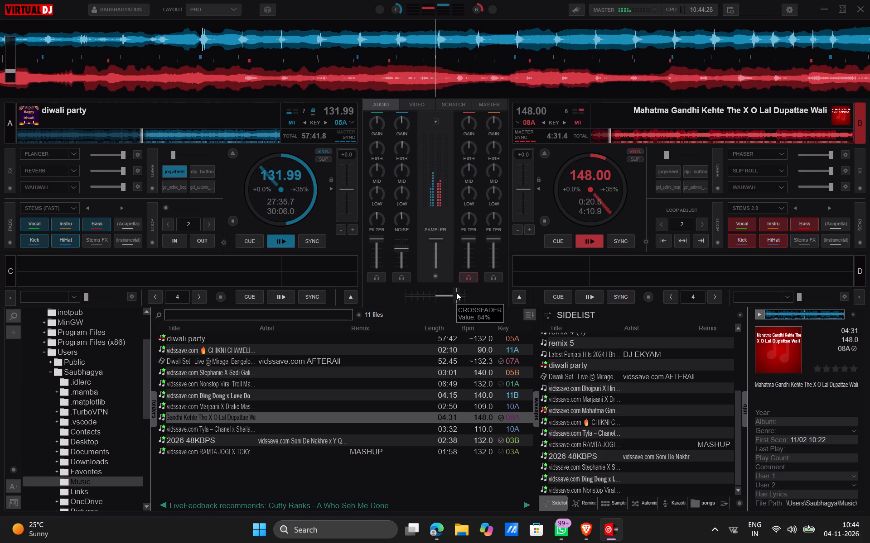
Load the Stephanie X Sadi Gali track from the sidelist into deck A, replacing diwali party.
{"action": "scroll", "coordinate": [583, 433], "scroll_direction": "down", "scroll_amount": 2}
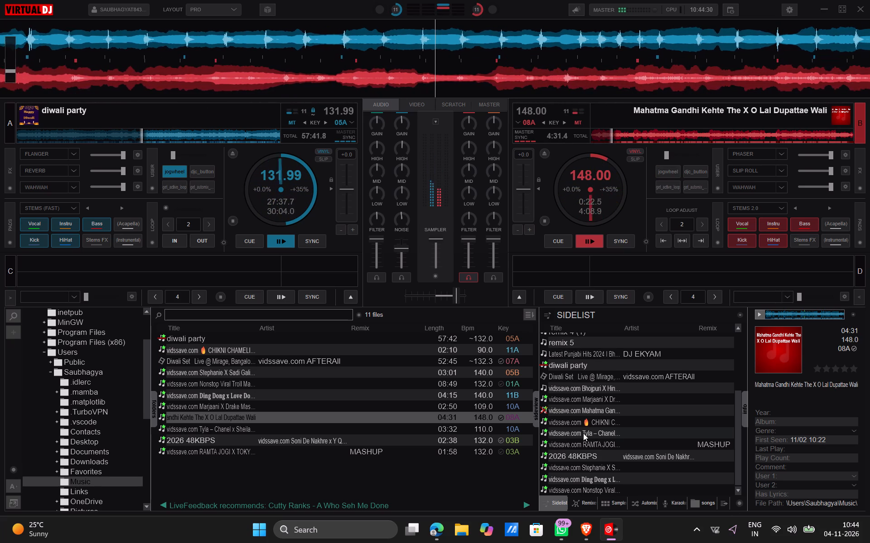
{"action": "left_click_drag", "start_coordinate": [608, 468], "coordinate": [291, 182]}
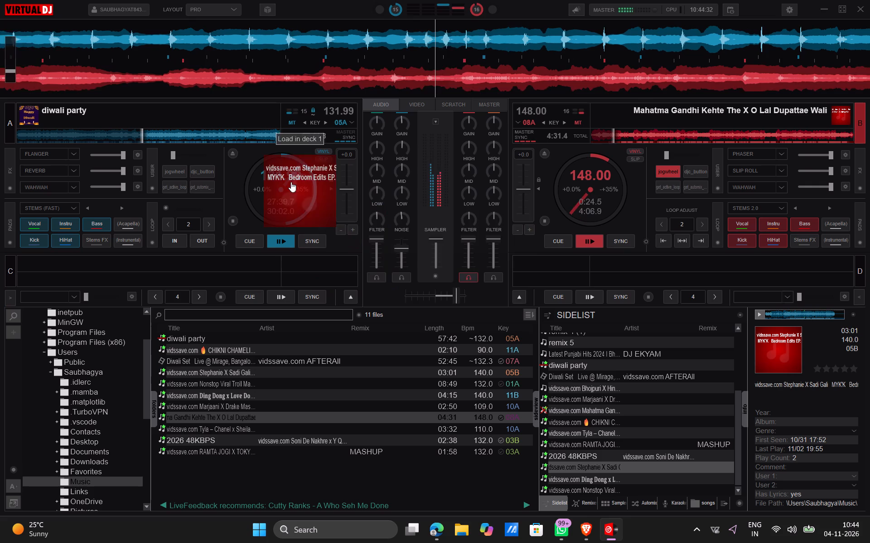
{"action": "left_click_drag", "start_coordinate": [291, 182], "coordinate": [289, 179]}
{"action": "left_click", "coordinate": [414, 275]}
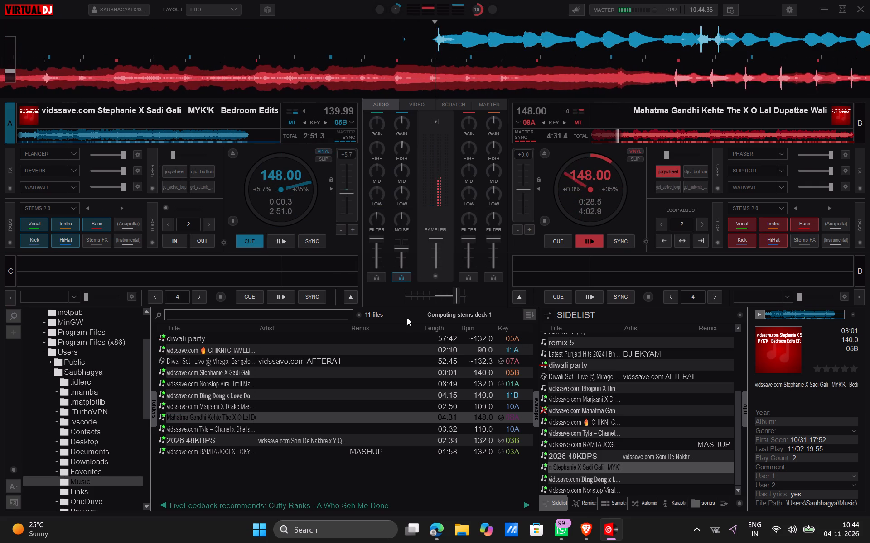
Start deck A's new track with the crossfader centred and bring the crossfader slightly toward deck A.
{"action": "left_click", "coordinate": [436, 294]}
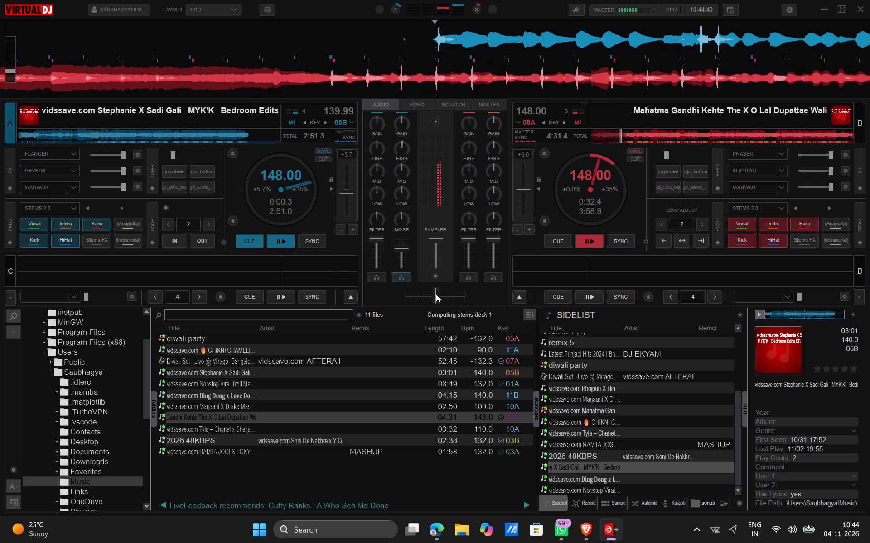
{"action": "left_click", "coordinate": [276, 242]}
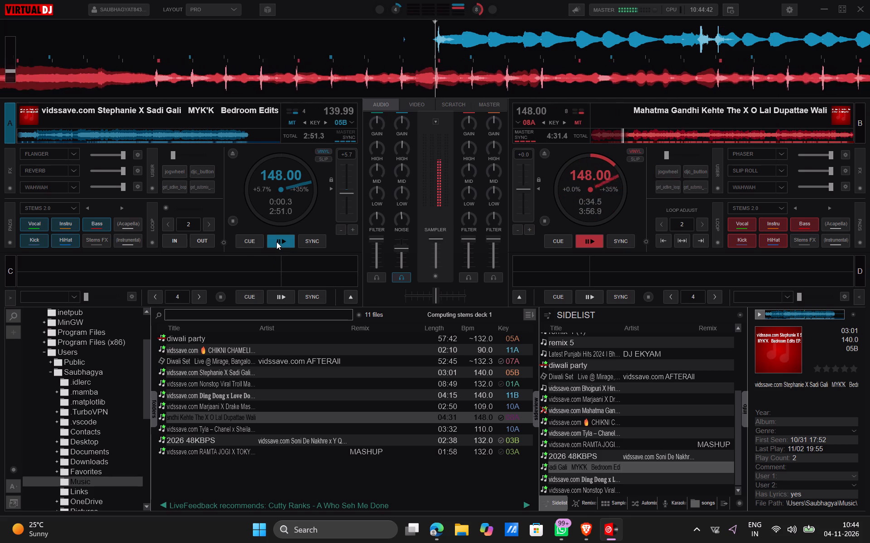
{"action": "left_click_drag", "start_coordinate": [437, 300], "coordinate": [426, 301]}
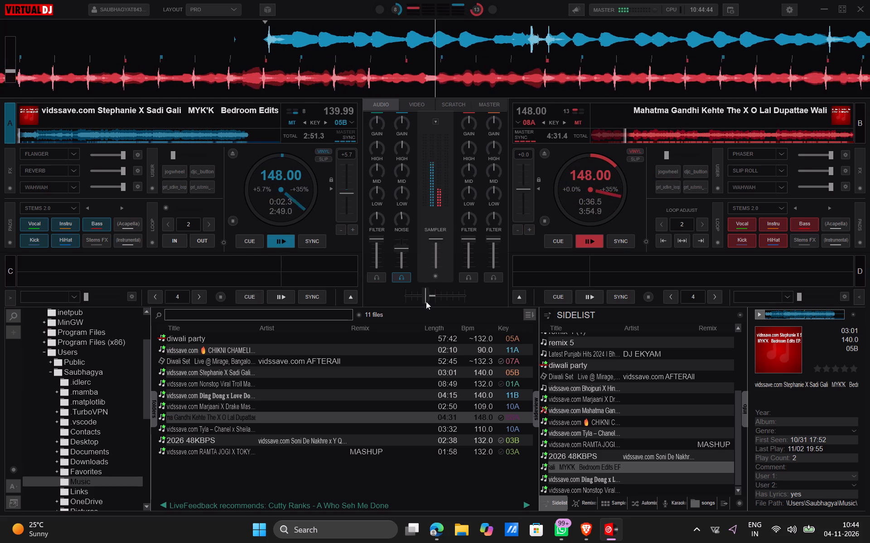
Move the crossfader fully to deck A's Stephanie X Sadi Gali track.
{"action": "left_click_drag", "start_coordinate": [426, 301], "coordinate": [216, 417]}
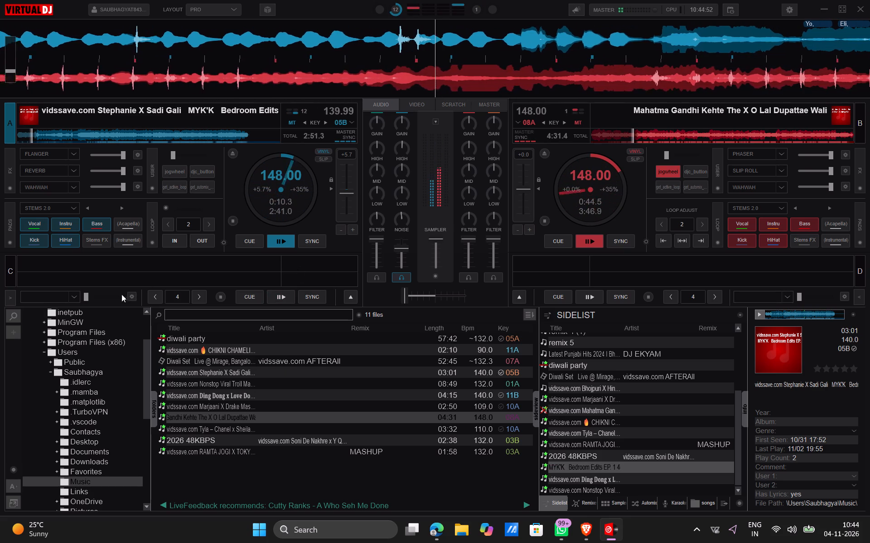
Look through the browser's folder tree, from the user folders down to My Lists and back to the Music folder.
{"action": "scroll", "coordinate": [94, 467], "scroll_direction": "down", "scroll_amount": 2}
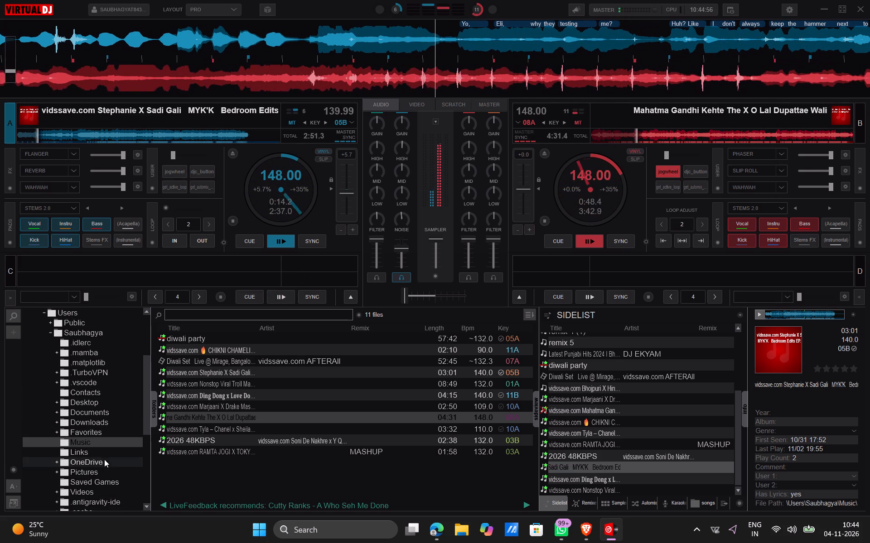
{"action": "scroll", "coordinate": [102, 469], "scroll_direction": "down", "scroll_amount": 6}
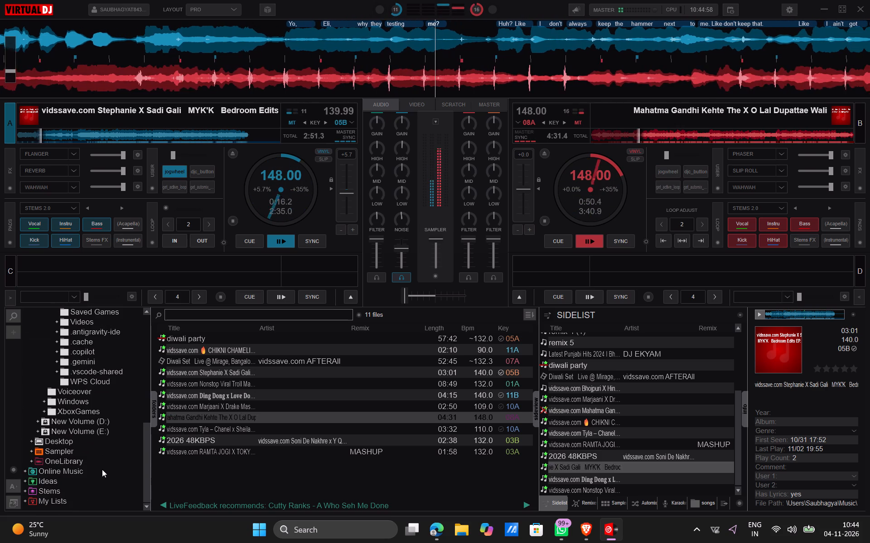
{"action": "scroll", "coordinate": [102, 469], "scroll_direction": "down", "scroll_amount": 1}
{"action": "scroll", "coordinate": [102, 469], "scroll_direction": "up", "scroll_amount": 4}
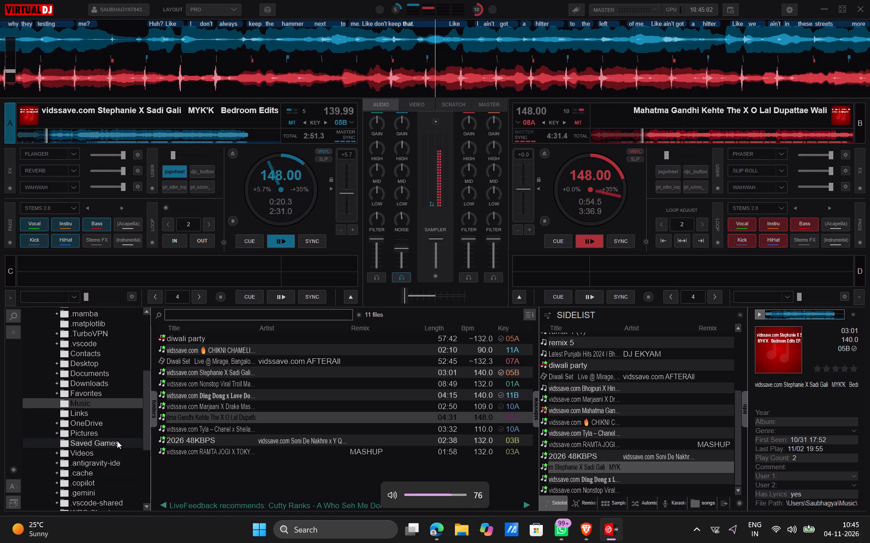
{"action": "scroll", "coordinate": [121, 390], "scroll_direction": "up", "scroll_amount": 1}
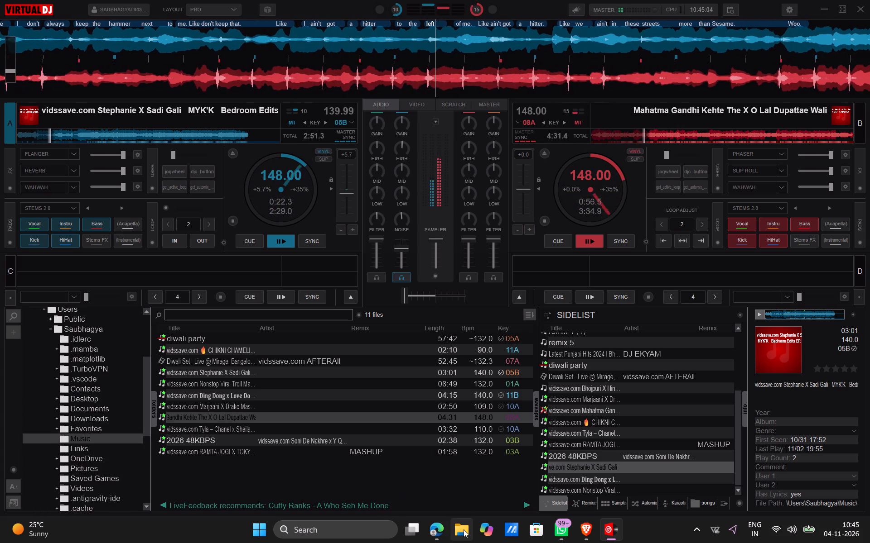
Switch to File Explorer to look over the track files in the Music folder, and return to VirtualDJ.
{"action": "left_click", "coordinate": [464, 529]}
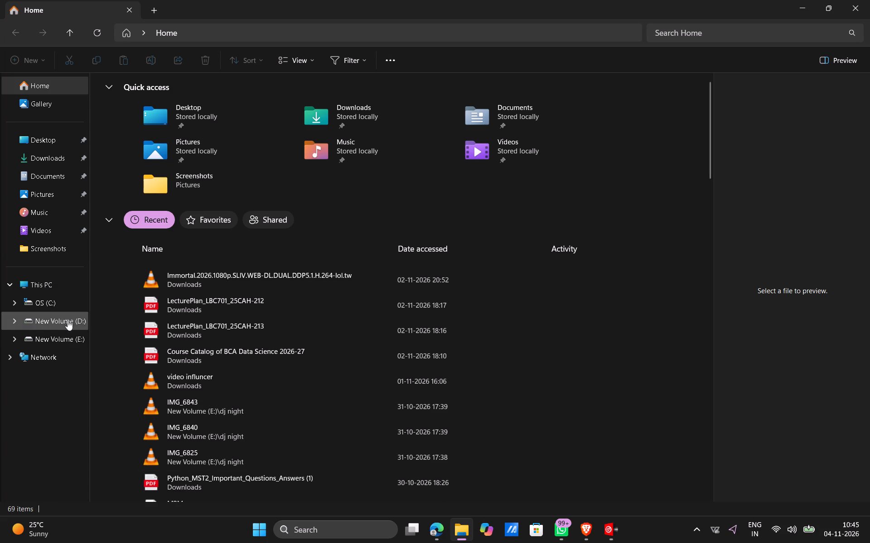
{"action": "left_click", "coordinate": [63, 293]}
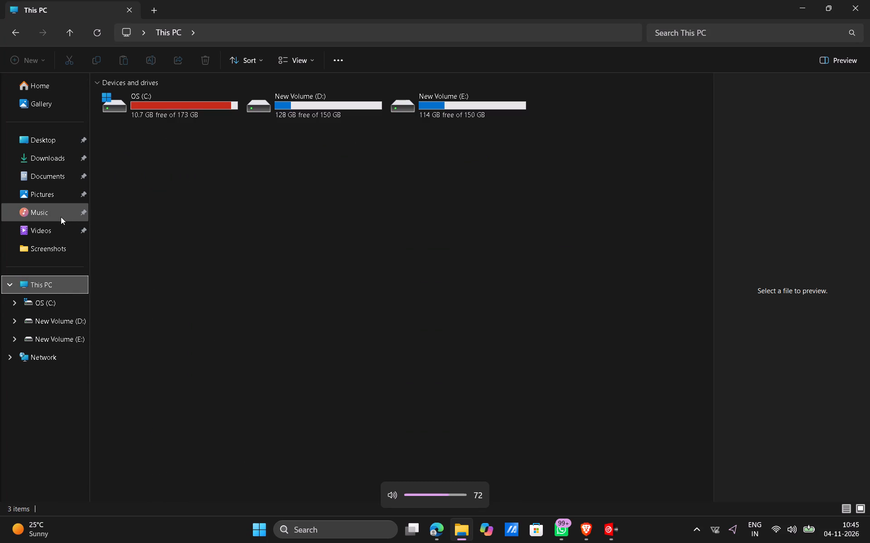
{"action": "left_click", "coordinate": [49, 215]}
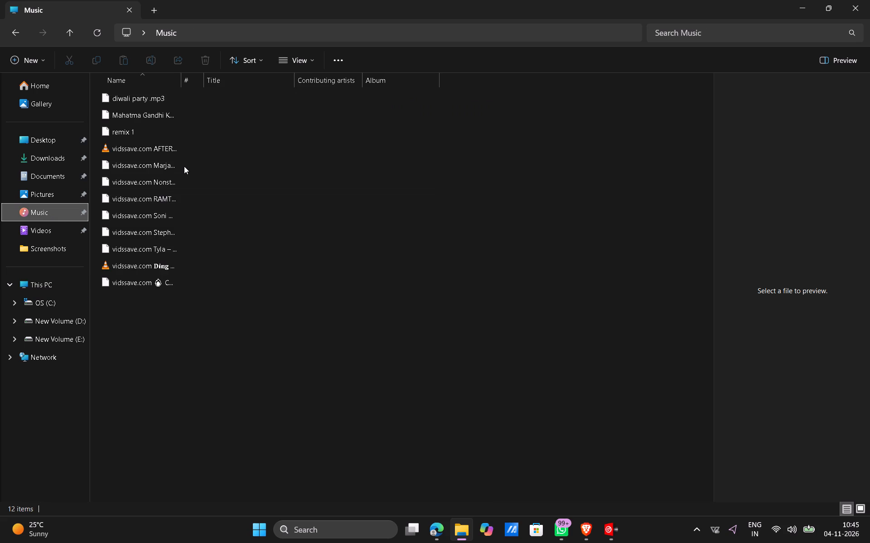
{"action": "left_click_drag", "start_coordinate": [629, 530], "coordinate": [623, 530]}
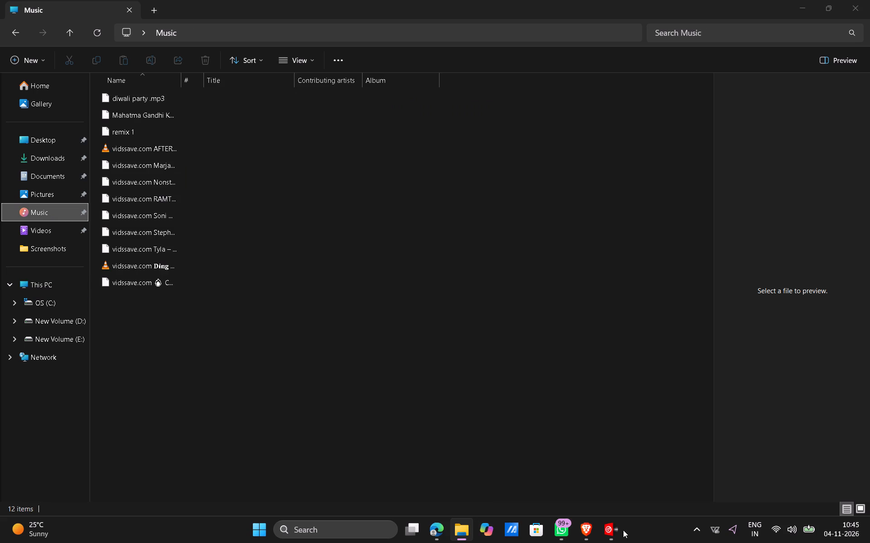
{"action": "left_click_drag", "start_coordinate": [623, 530], "coordinate": [616, 529]}
{"action": "left_click", "coordinate": [616, 529]}
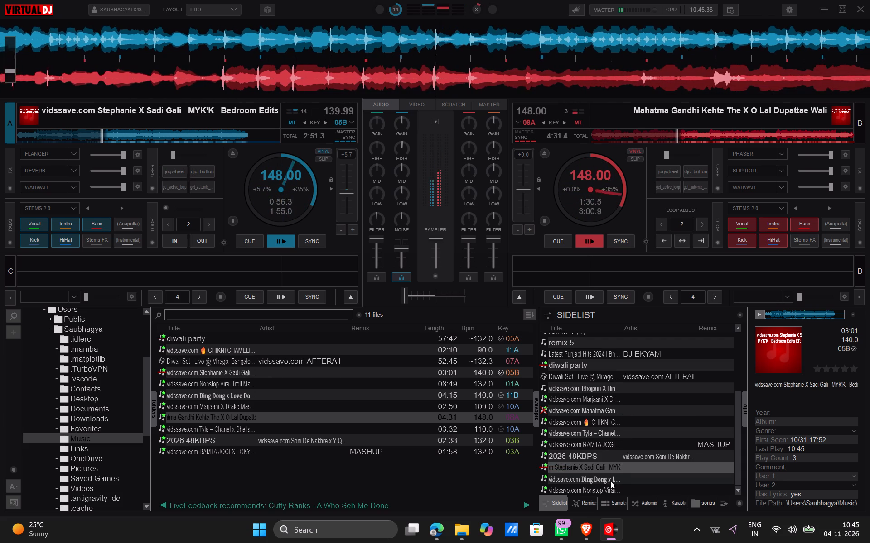
Stop deck B and load the Ding Dong x Love Dose track from the sidelist in place of Mahatma Gandhi Kehte.
{"action": "left_click", "coordinate": [589, 244]}
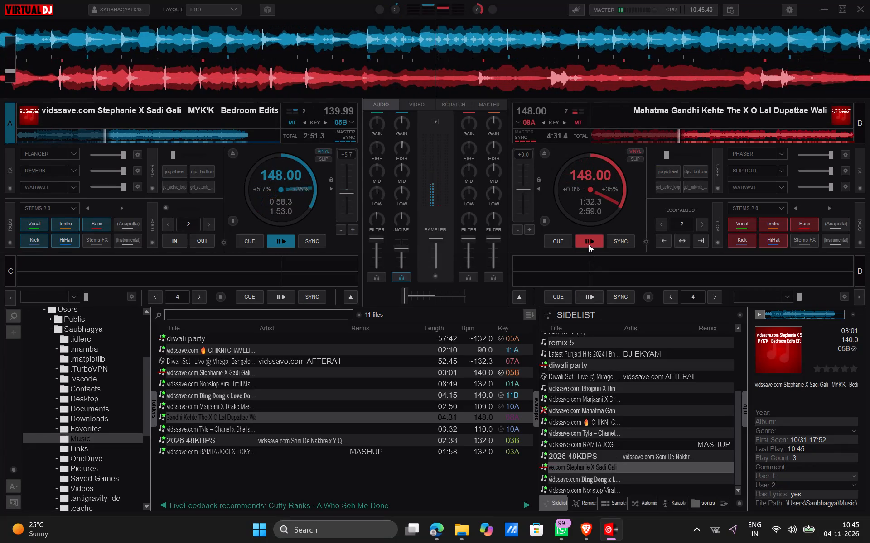
{"action": "left_click_drag", "start_coordinate": [614, 479], "coordinate": [614, 293]}
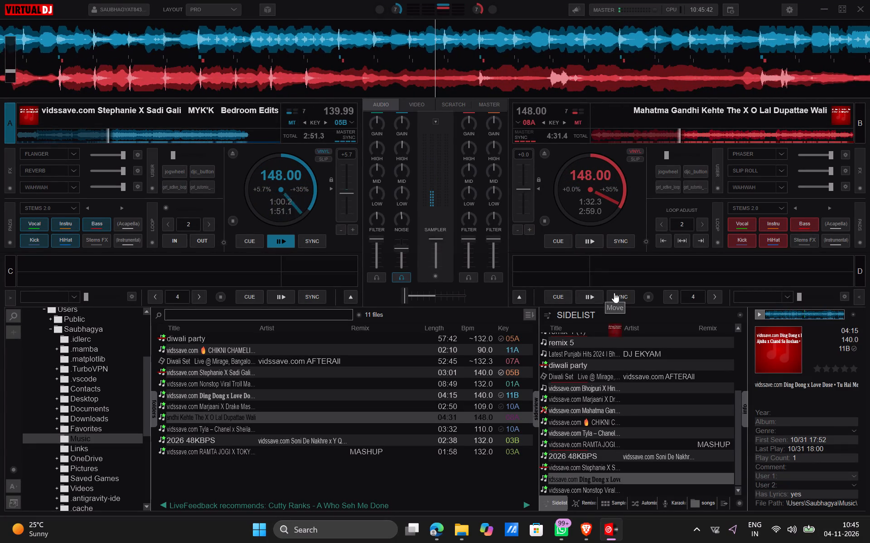
{"action": "left_click_drag", "start_coordinate": [614, 293], "coordinate": [600, 195]}
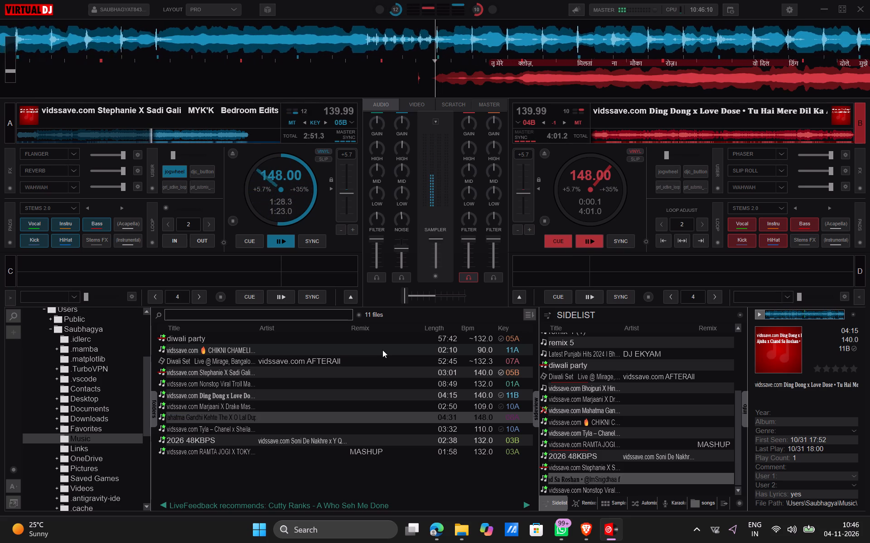
Start deck B's Ding Dong x Love Dose track and gradually move the crossfader through the centre fully to deck B.
{"action": "left_click", "coordinate": [585, 240]}
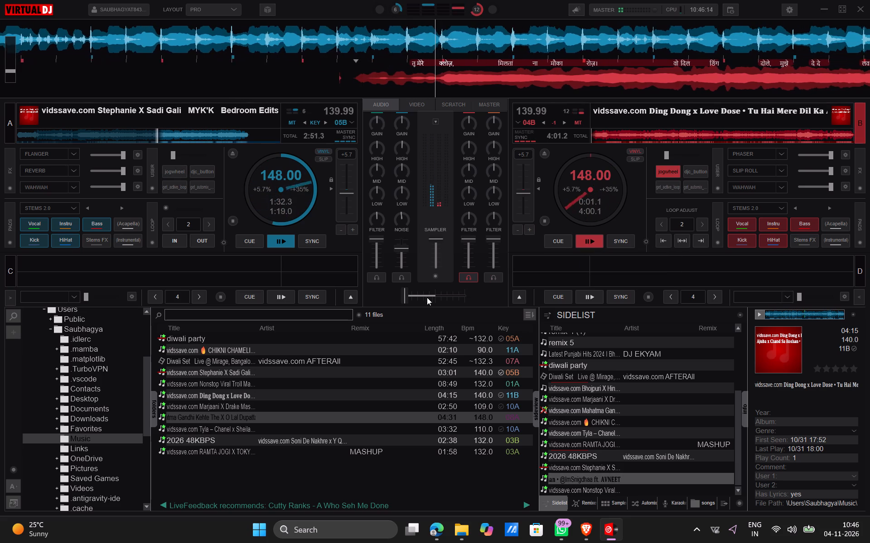
{"action": "left_click_drag", "start_coordinate": [404, 299], "coordinate": [436, 304]}
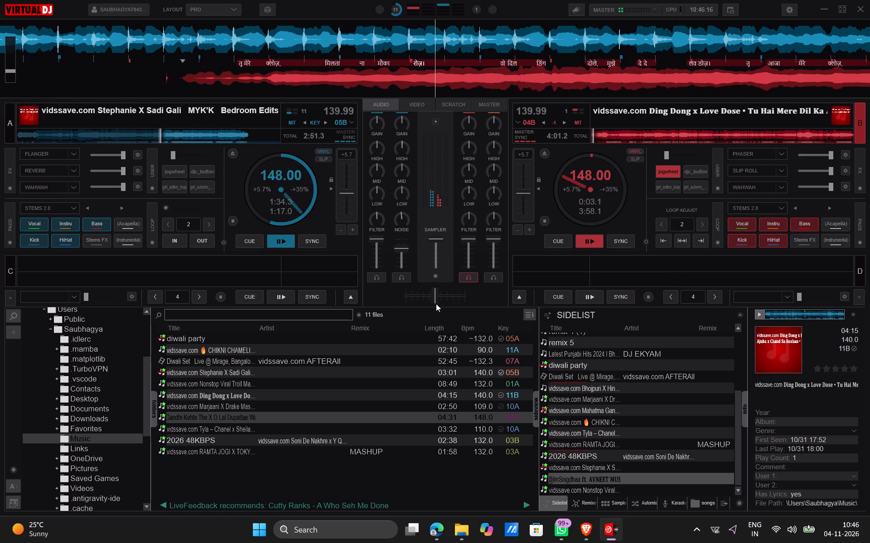
{"action": "left_click_drag", "start_coordinate": [436, 304], "coordinate": [454, 306]}
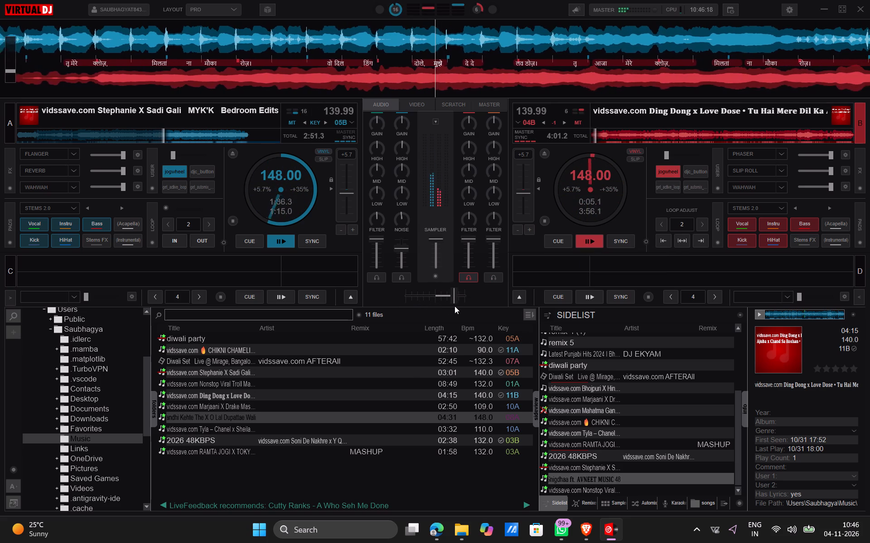
{"action": "left_click_drag", "start_coordinate": [454, 306], "coordinate": [466, 305]}
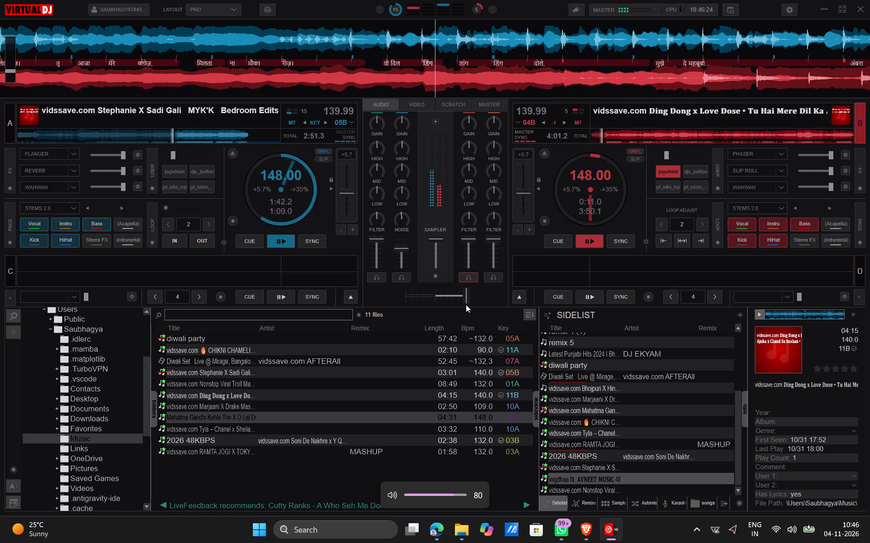
Find remix6 in the sidelist and load it into deck A, replacing Stephanie X Sadi Gali.
{"action": "scroll", "coordinate": [628, 405], "scroll_direction": "up", "scroll_amount": 2}
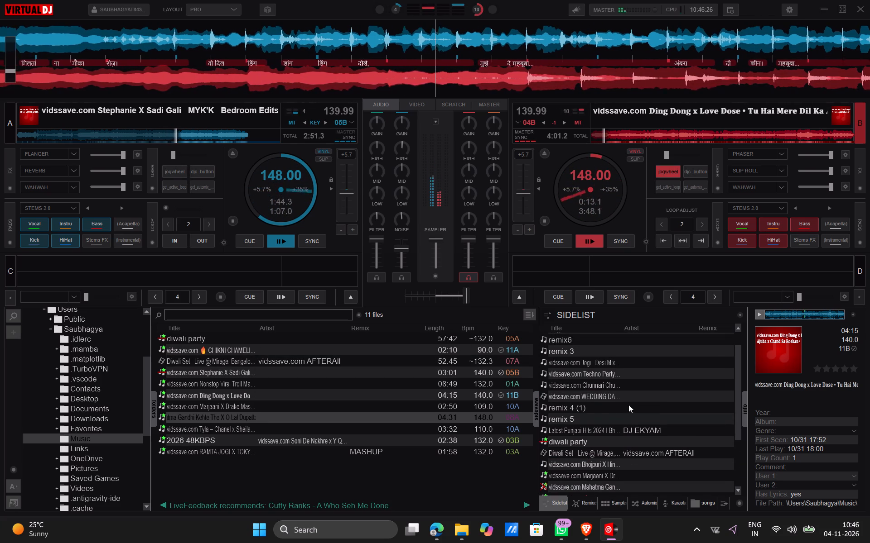
{"action": "scroll", "coordinate": [628, 405], "scroll_direction": "up", "scroll_amount": 1, "text": "ctrl"}
{"action": "scroll", "coordinate": [628, 405], "scroll_direction": "down", "scroll_amount": 1, "text": "ctrl"}
{"action": "scroll", "coordinate": [628, 405], "scroll_direction": "up", "scroll_amount": 1, "text": "ctrl"}
{"action": "scroll", "coordinate": [612, 384], "scroll_direction": "up", "scroll_amount": 6}
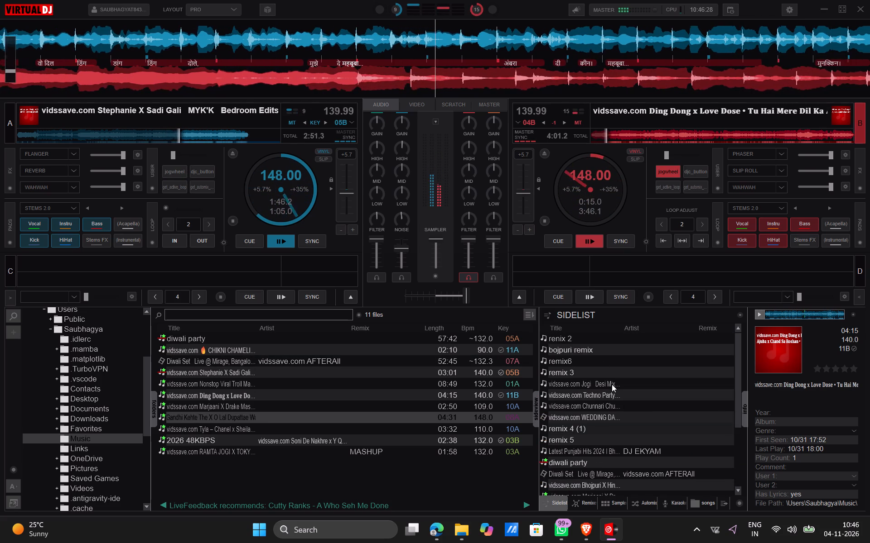
{"action": "left_click_drag", "start_coordinate": [592, 361], "coordinate": [275, 188]}
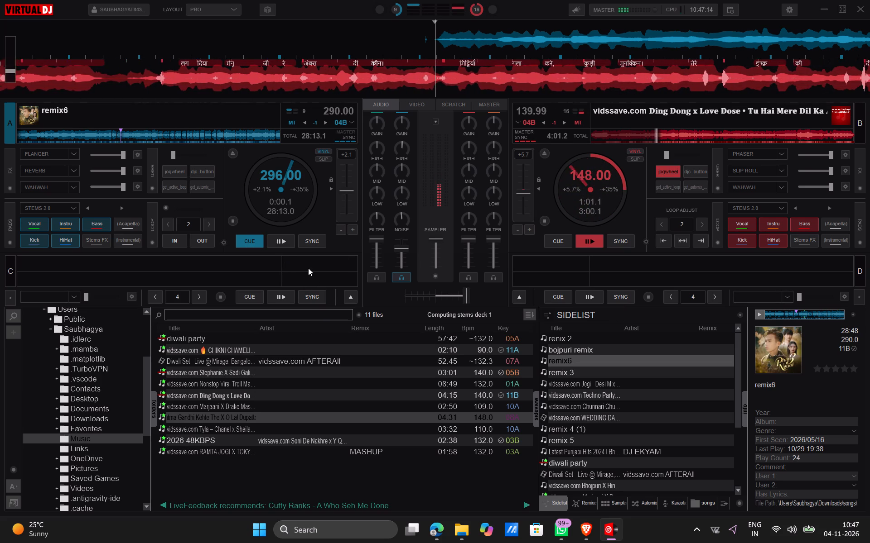
Start remix6 on deck A with the crossfader brought to the centre, and fade fully over to deck A.
{"action": "left_click_drag", "start_coordinate": [467, 301], "coordinate": [457, 302]}
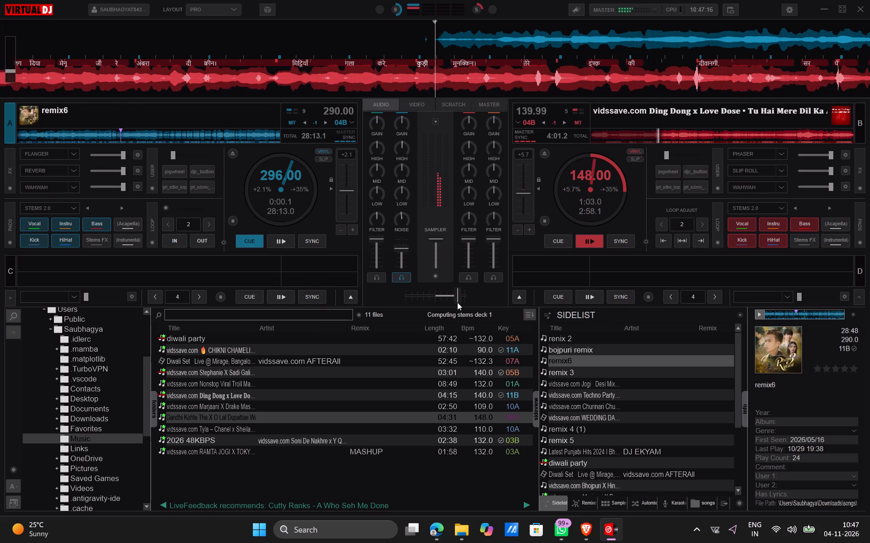
{"action": "left_click_drag", "start_coordinate": [457, 302], "coordinate": [435, 305]}
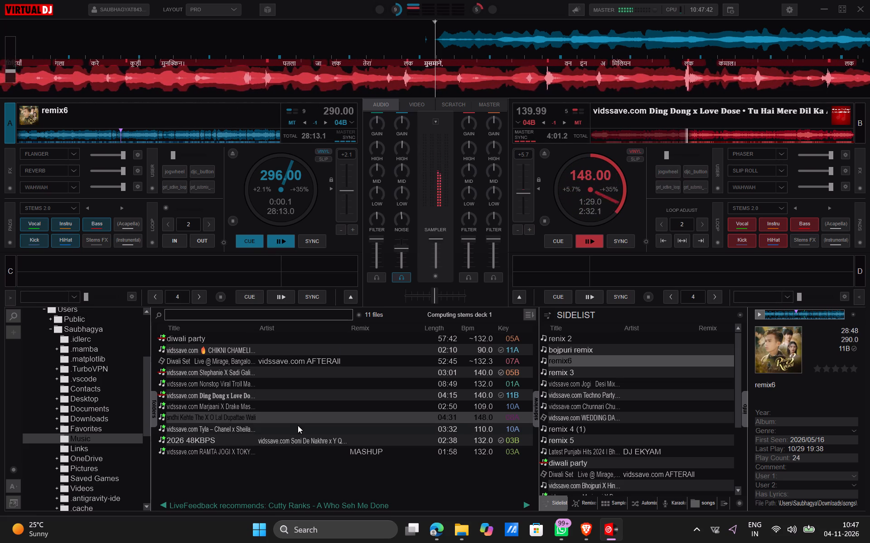
{"action": "scroll", "coordinate": [587, 464], "scroll_direction": "down", "scroll_amount": 1}
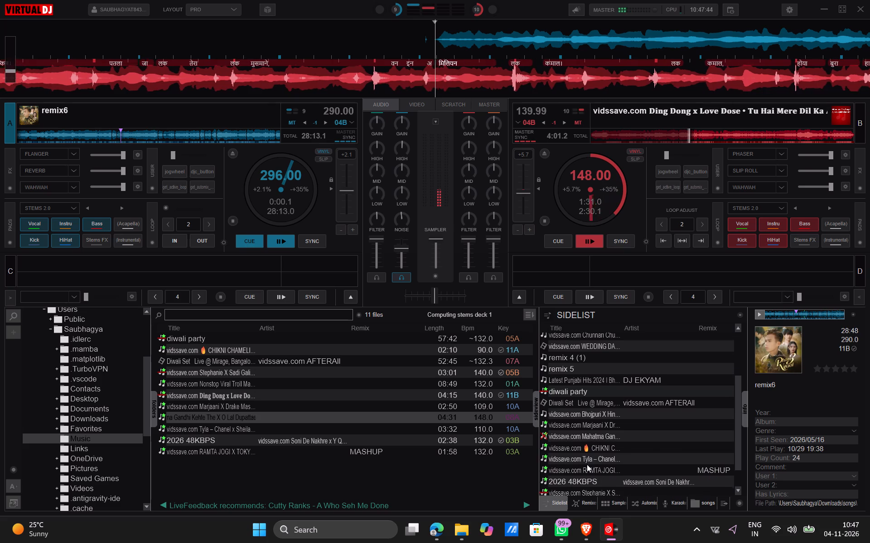
{"action": "scroll", "coordinate": [587, 464], "scroll_direction": "down", "scroll_amount": 2}
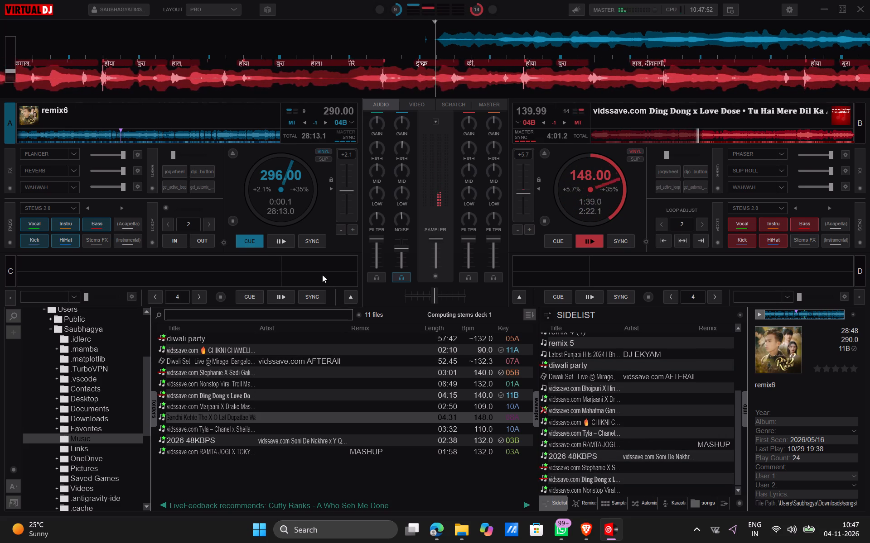
{"action": "left_click", "coordinate": [285, 244]}
{"action": "left_click_drag", "start_coordinate": [435, 300], "coordinate": [431, 300]}
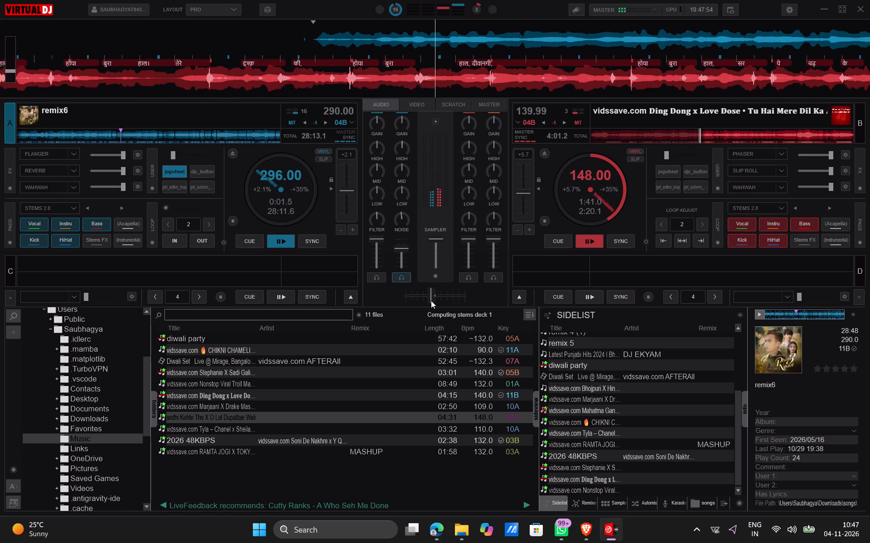
{"action": "left_click_drag", "start_coordinate": [431, 300], "coordinate": [376, 330]}
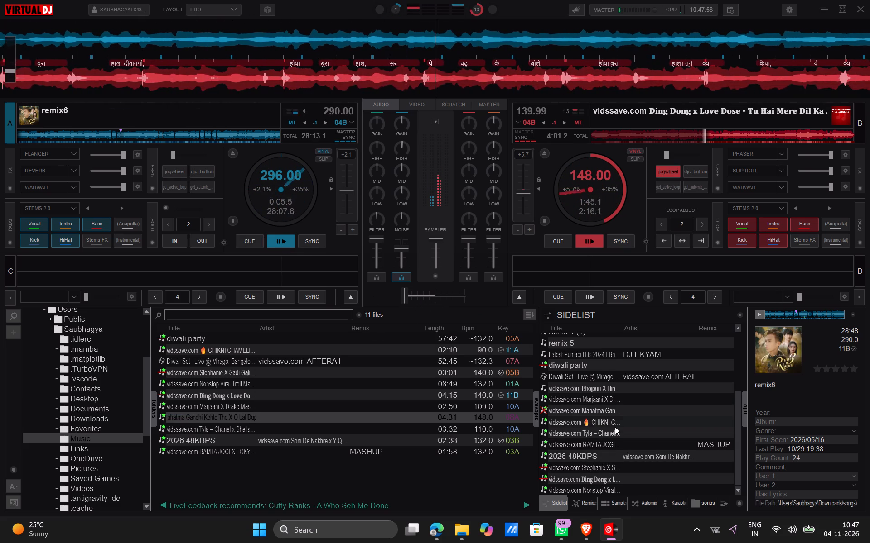
Load the CHIKNI CHAMELI X NOKIA REMIX track from the sidelist into deck B, replacing Ding Dong x Love Dose.
{"action": "left_click_drag", "start_coordinate": [615, 420], "coordinate": [580, 194]}
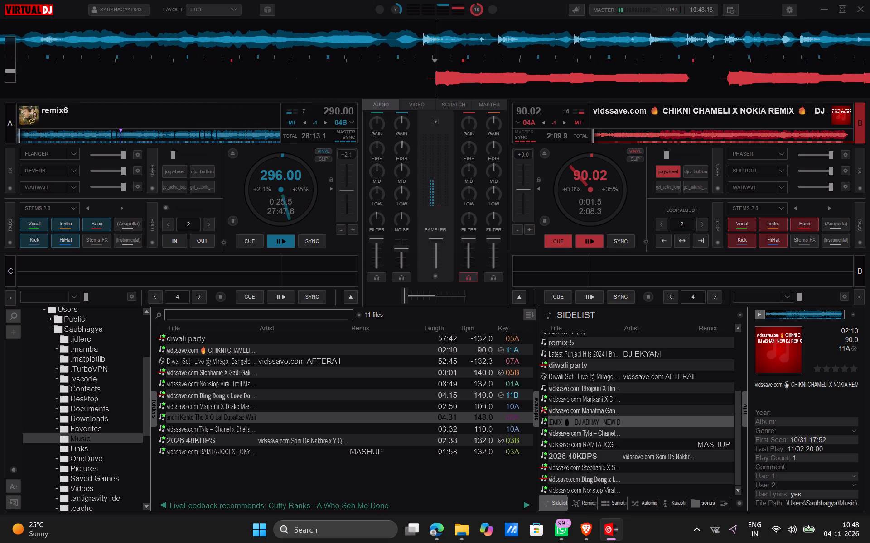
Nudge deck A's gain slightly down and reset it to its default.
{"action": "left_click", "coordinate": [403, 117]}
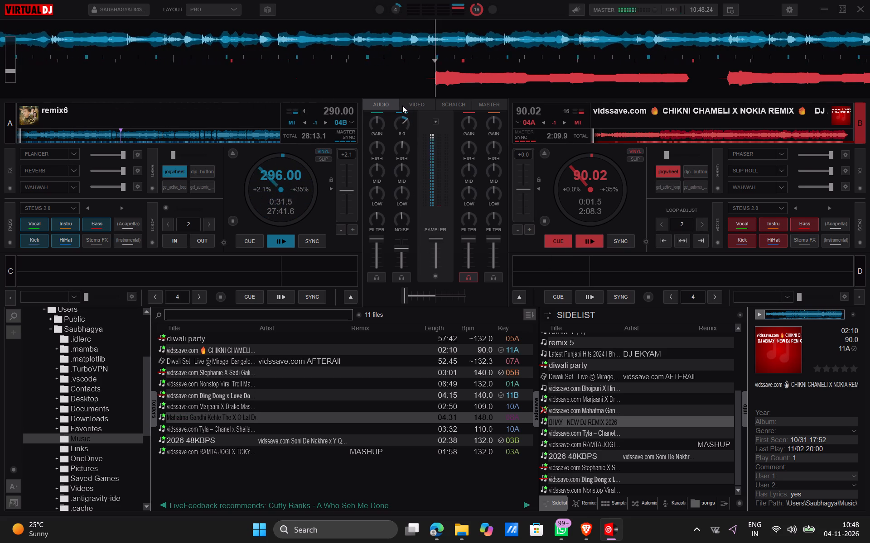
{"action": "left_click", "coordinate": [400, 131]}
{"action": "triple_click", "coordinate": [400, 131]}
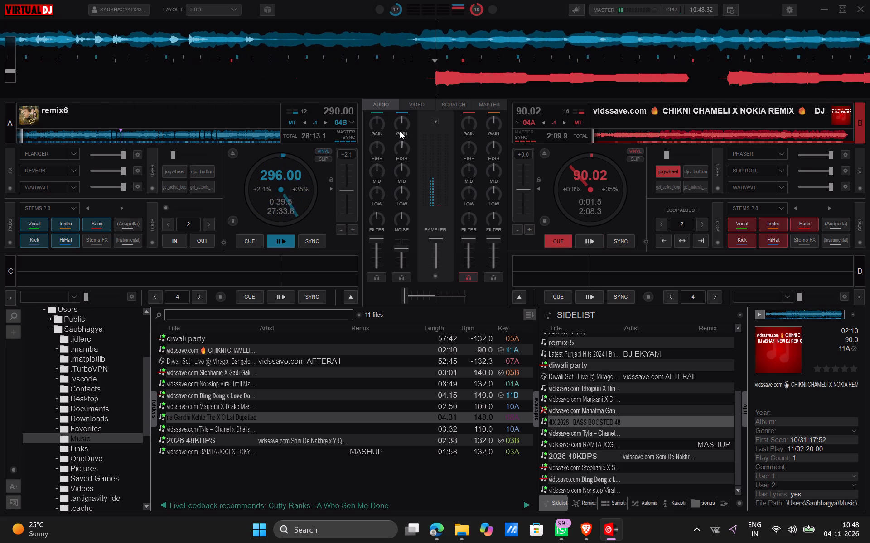
Minimise VirtualDJ and File Explorer, and look through the Flipkart results for "fridge 2 door" in Microsoft Edge.
{"action": "left_click", "coordinate": [816, 14]}
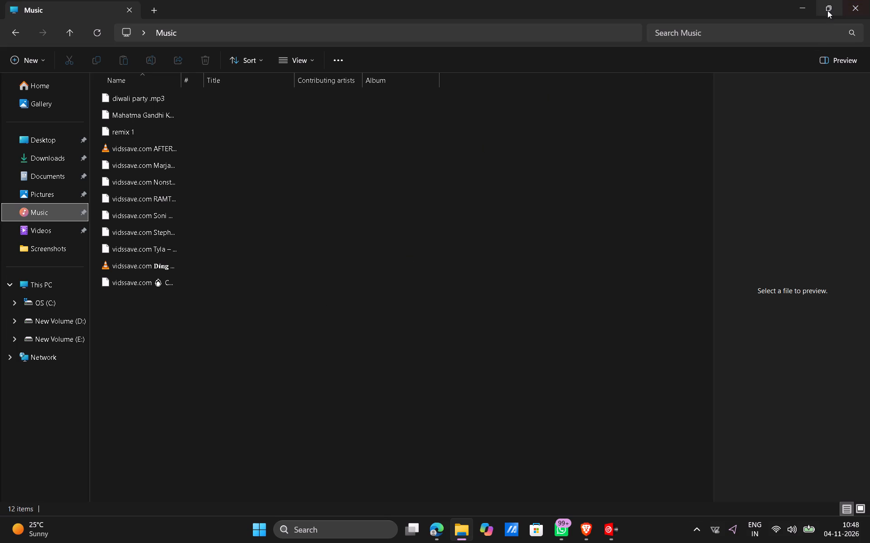
{"action": "left_click", "coordinate": [800, 4]}
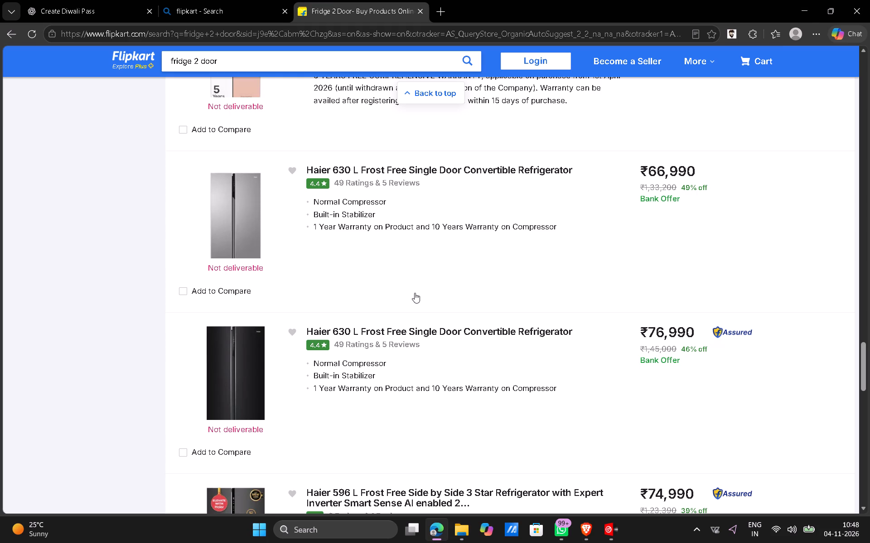
{"action": "scroll", "coordinate": [415, 293], "scroll_direction": "down", "scroll_amount": 12}
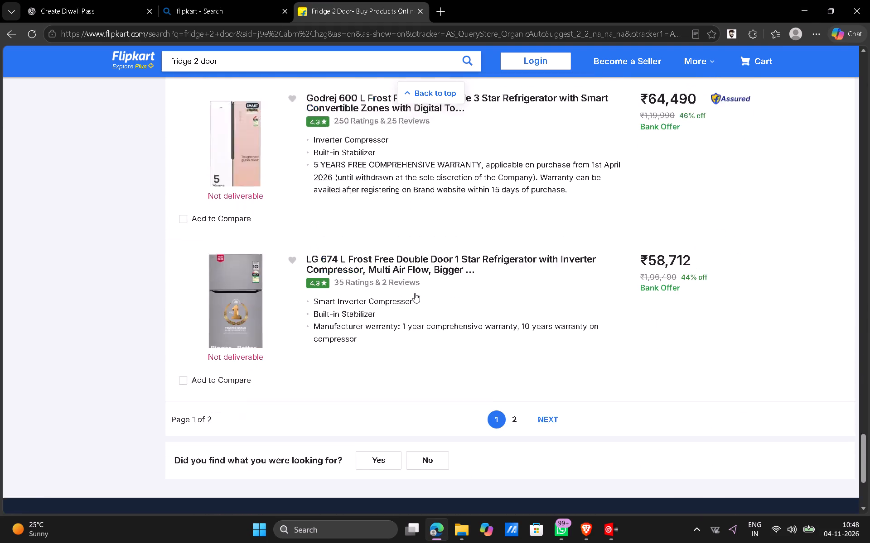
{"action": "scroll", "coordinate": [415, 293], "scroll_direction": "down", "scroll_amount": 1}
{"action": "scroll", "coordinate": [415, 293], "scroll_direction": "up", "scroll_amount": 13}
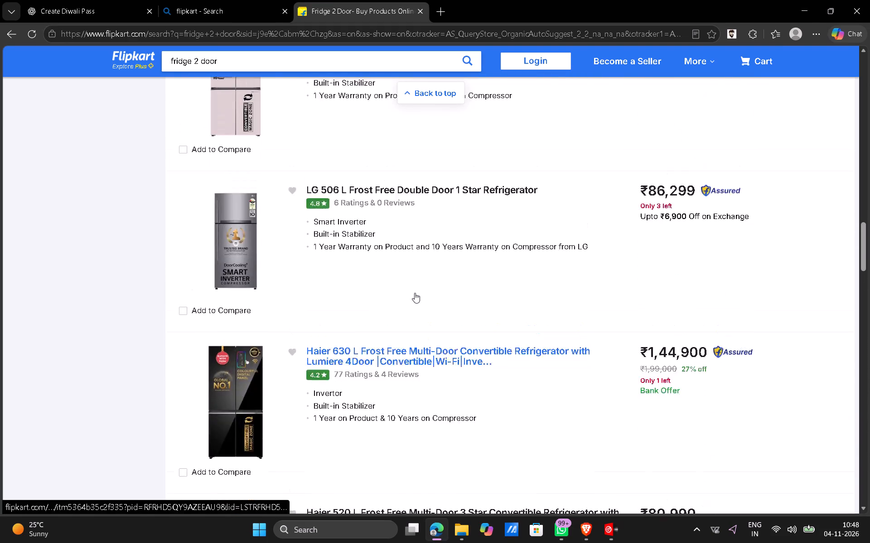
{"action": "scroll", "coordinate": [415, 293], "scroll_direction": "up", "scroll_amount": 6}
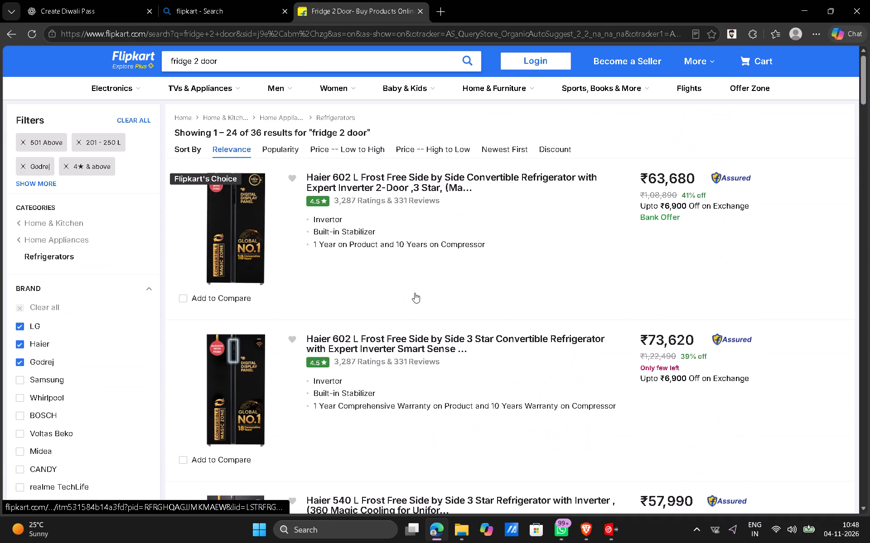
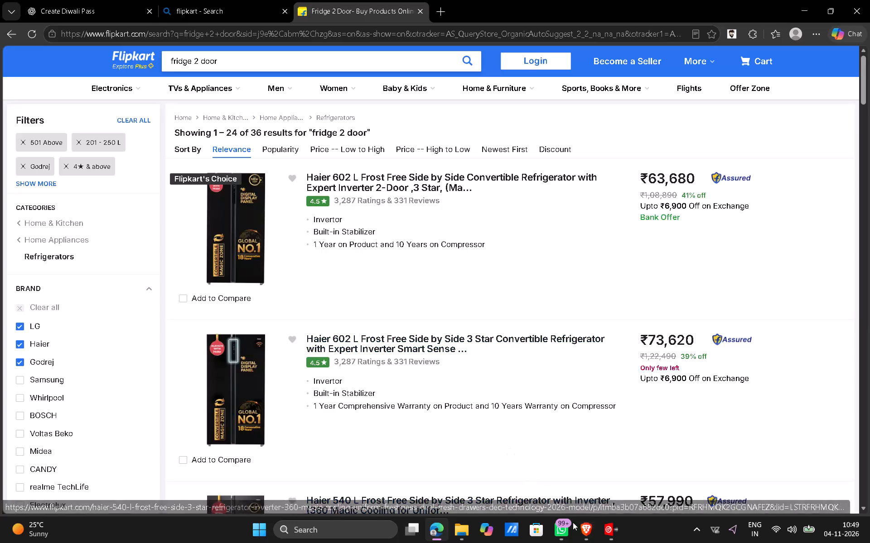
Switch back to VirtualDJ and gradually raise deck A's pitch to +10.0%, speeding remix6 up to 319.00 BPM.
{"action": "left_click", "coordinate": [609, 536]}
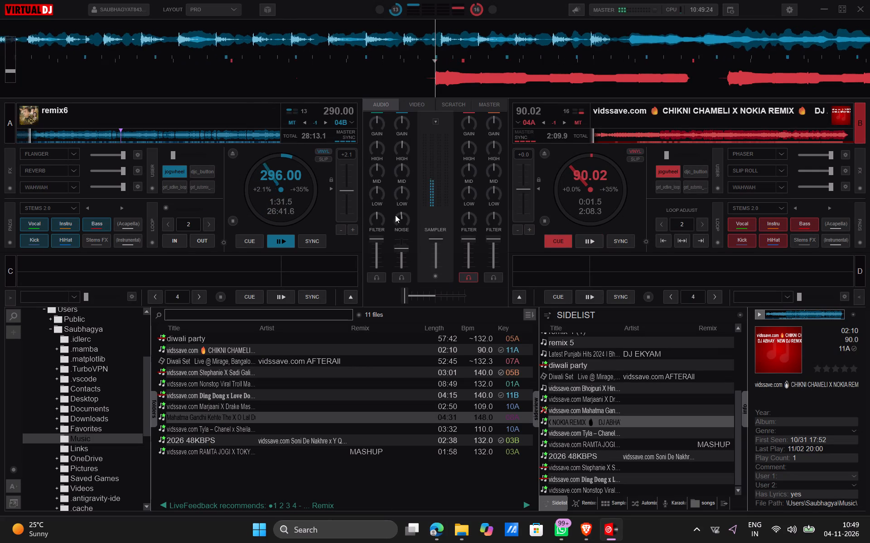
{"action": "left_click_drag", "start_coordinate": [348, 193], "coordinate": [348, 195]}
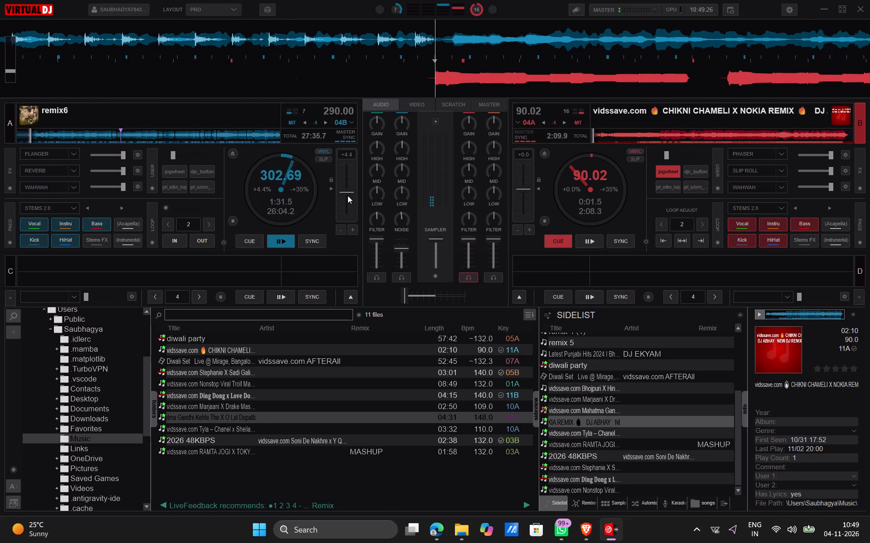
{"action": "left_click_drag", "start_coordinate": [348, 195], "coordinate": [348, 196]}
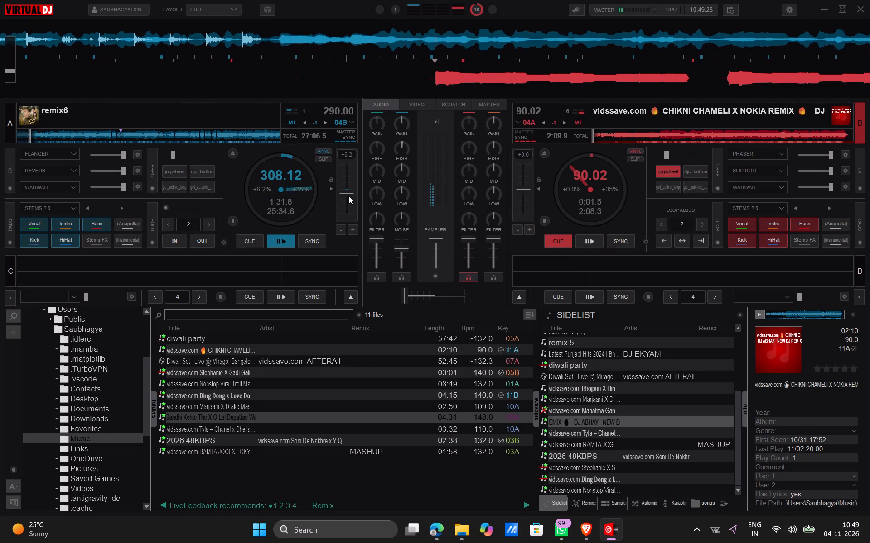
{"action": "left_click_drag", "start_coordinate": [348, 196], "coordinate": [348, 199]}
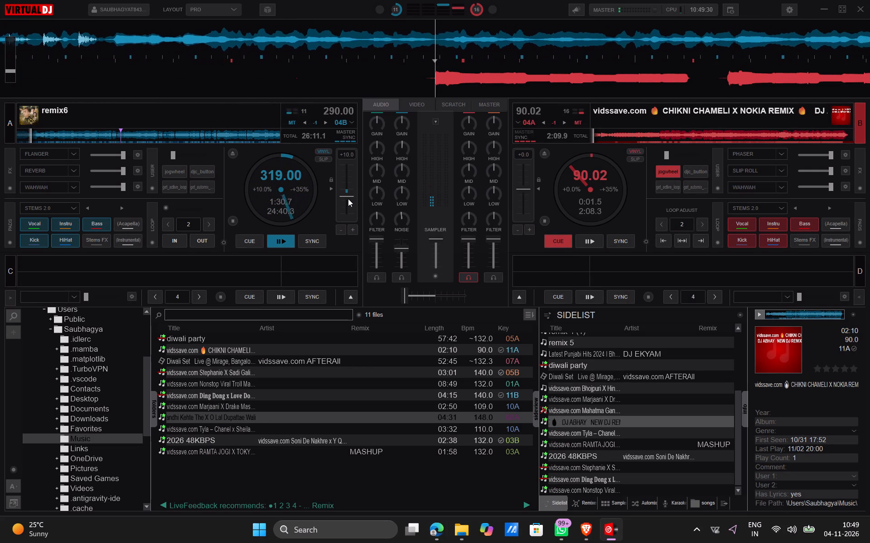
{"action": "left_click_drag", "start_coordinate": [348, 199], "coordinate": [348, 199]}
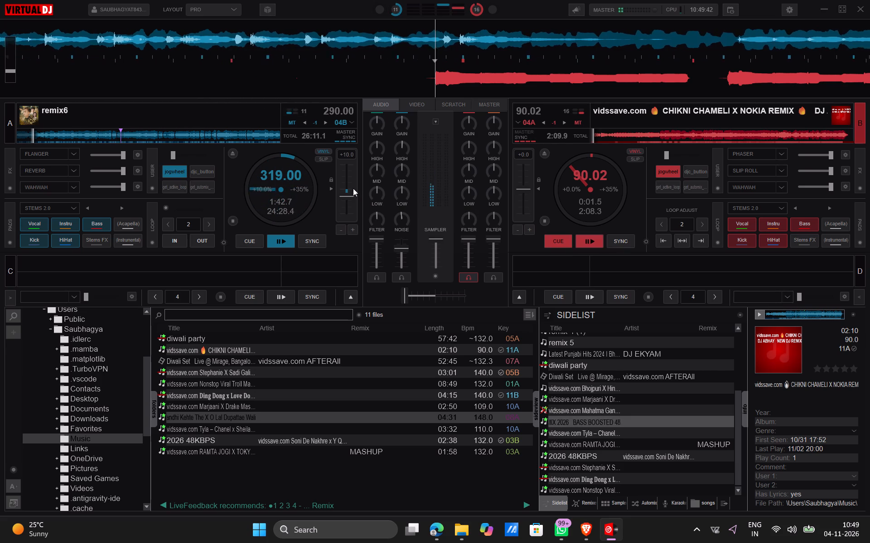
Lower deck A's pitch through +3.8% to about -5.6%, slowing remix6 to about 273.69 BPM.
{"action": "left_click_drag", "start_coordinate": [345, 196], "coordinate": [348, 192]}
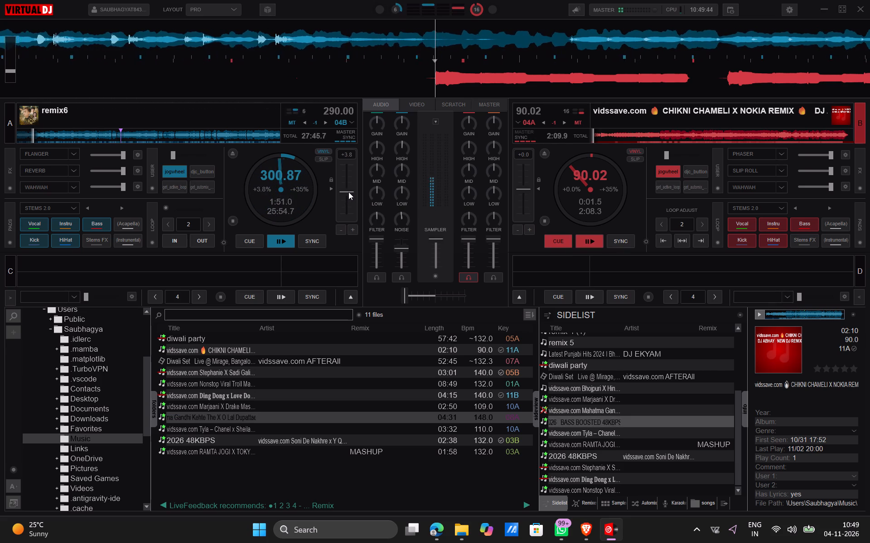
{"action": "left_click_drag", "start_coordinate": [348, 192], "coordinate": [353, 185]}
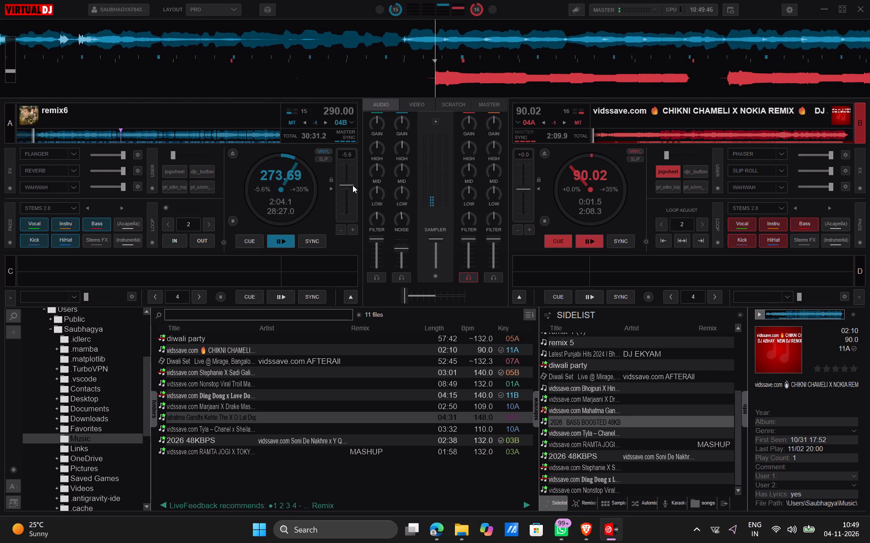
Reset deck A's pitch to +0.0%, returning remix6 to 290.00 BPM.
{"action": "left_click_drag", "start_coordinate": [353, 185], "coordinate": [352, 186]}
{"action": "left_click", "coordinate": [329, 188]}
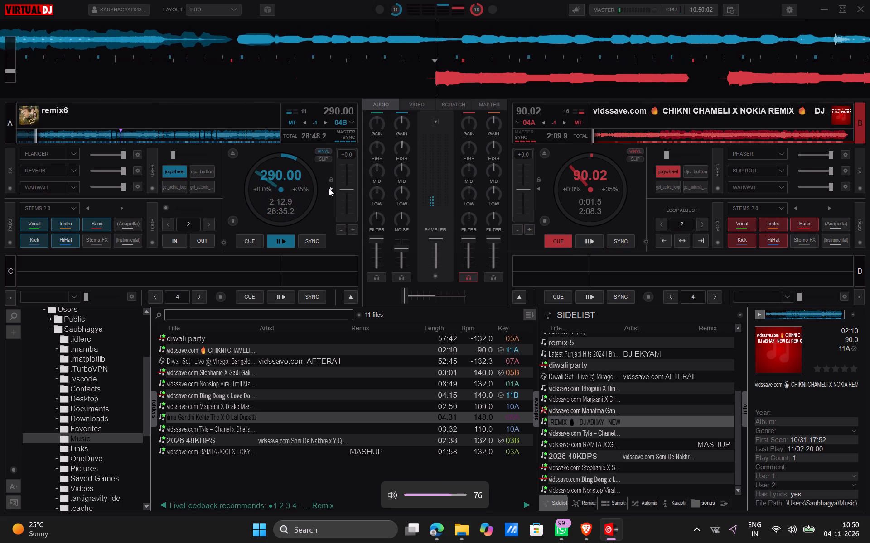
Jump deck A's playback of remix6 to the marked point about 11:30 into the track.
{"action": "left_click", "coordinate": [121, 140]}
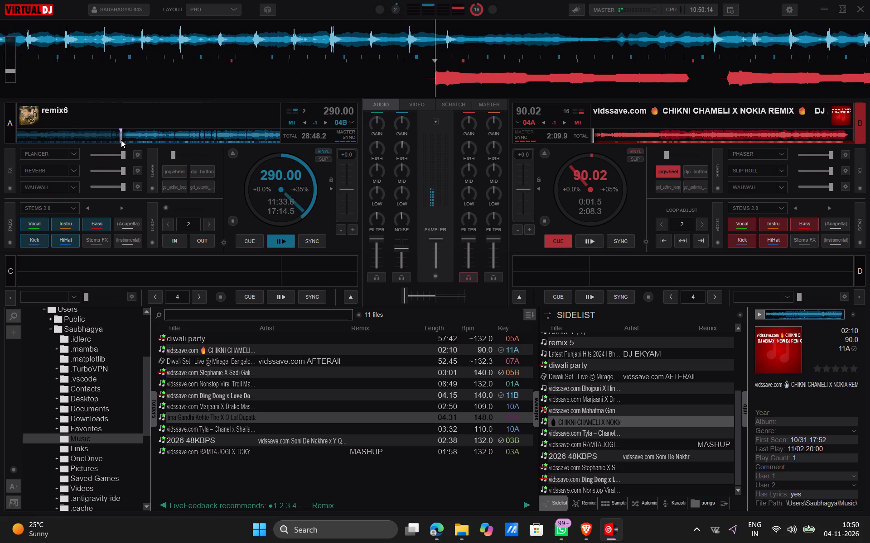
Start a 2-beat loop on deck A, accept the forward loop direction, and release the loop.
{"action": "left_click", "coordinate": [189, 223]}
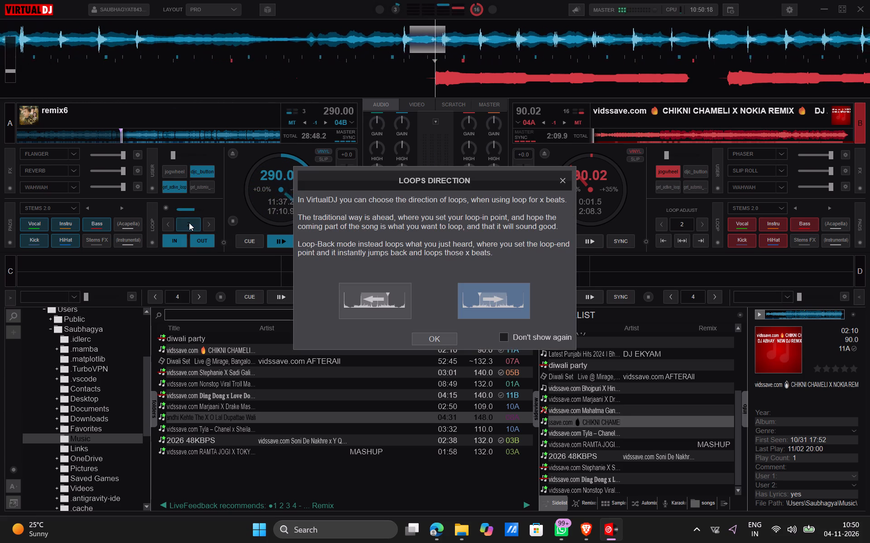
{"action": "left_click", "coordinate": [447, 327]}
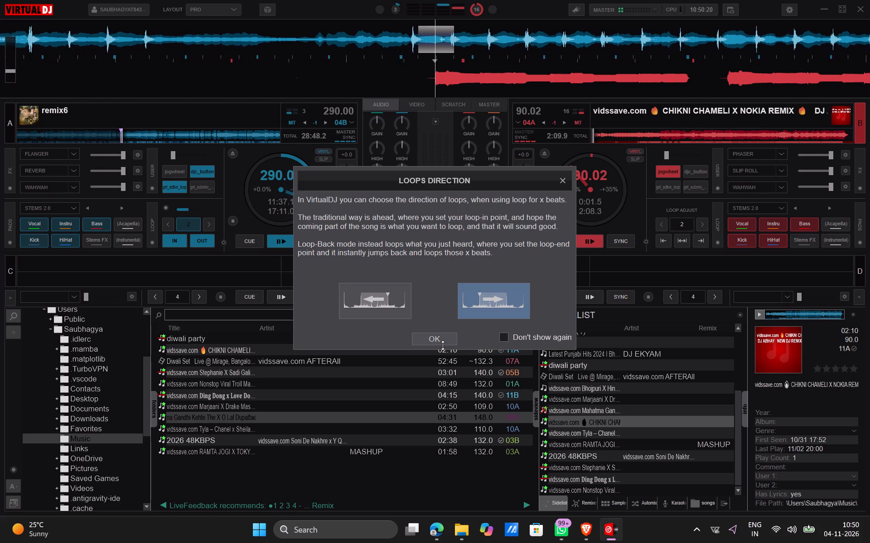
{"action": "left_click", "coordinate": [443, 345]}
{"action": "left_click", "coordinate": [442, 342]}
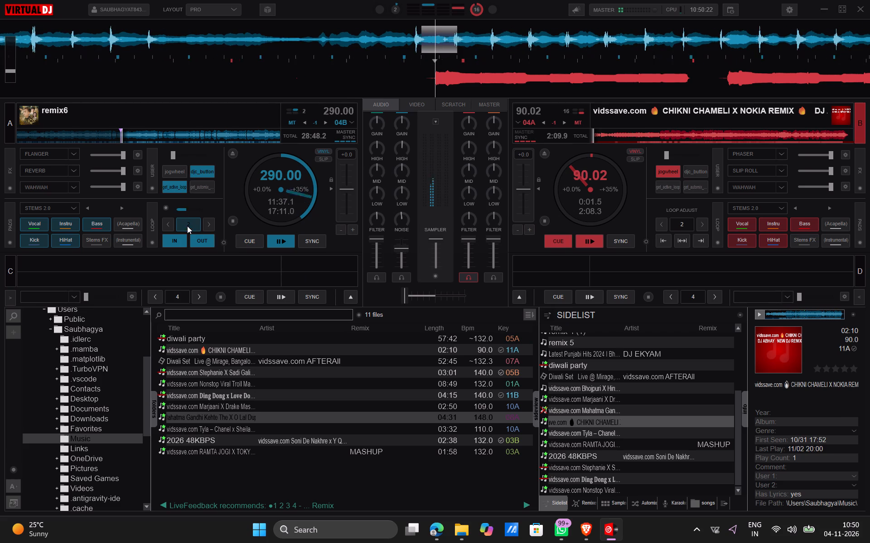
{"action": "left_click", "coordinate": [187, 225]}
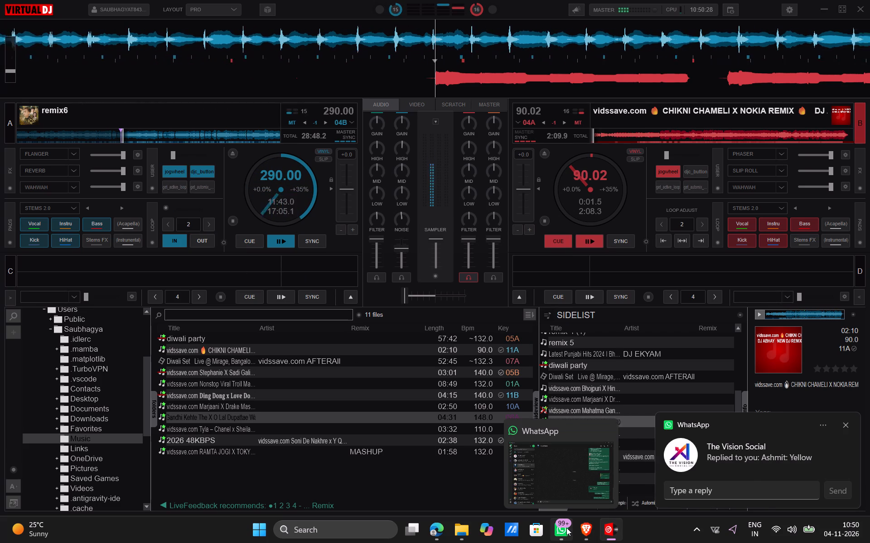
Set a loop-out point on deck A to repeat 32 beats from the existing loop-in point, and exit the loop.
{"action": "left_click", "coordinate": [205, 236]}
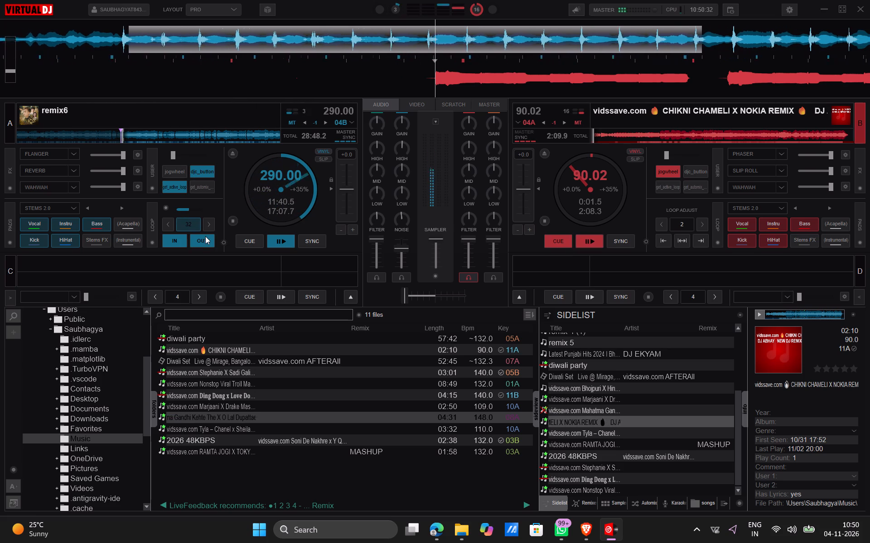
{"action": "left_click", "coordinate": [199, 240]}
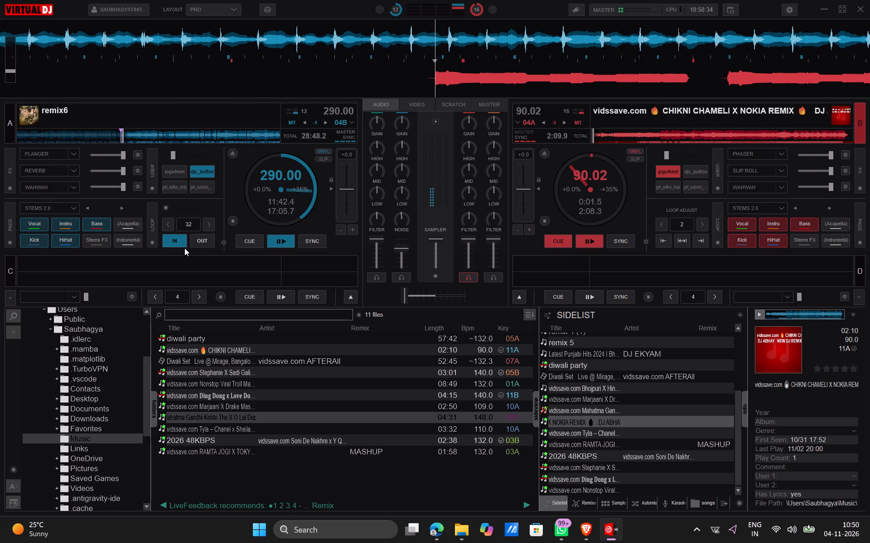
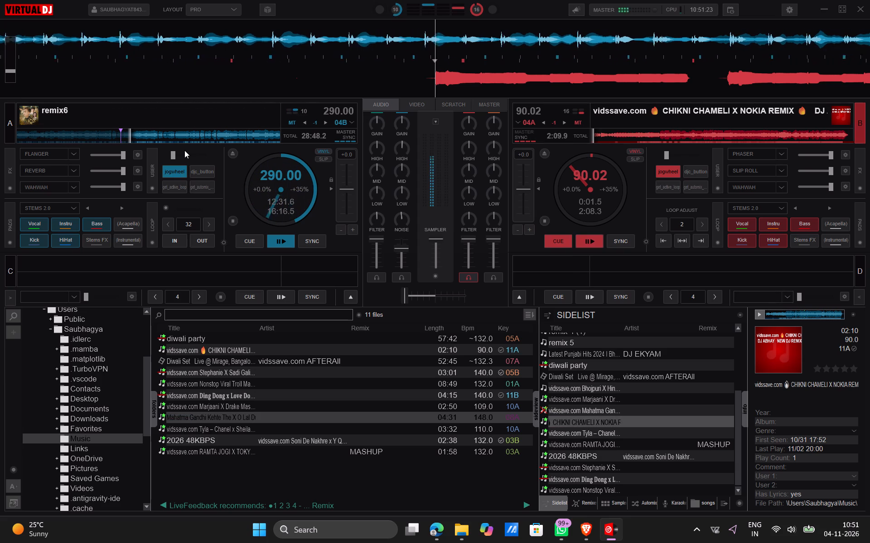
Center the crossfader between decks A and B.
{"action": "left_click", "coordinate": [435, 296]}
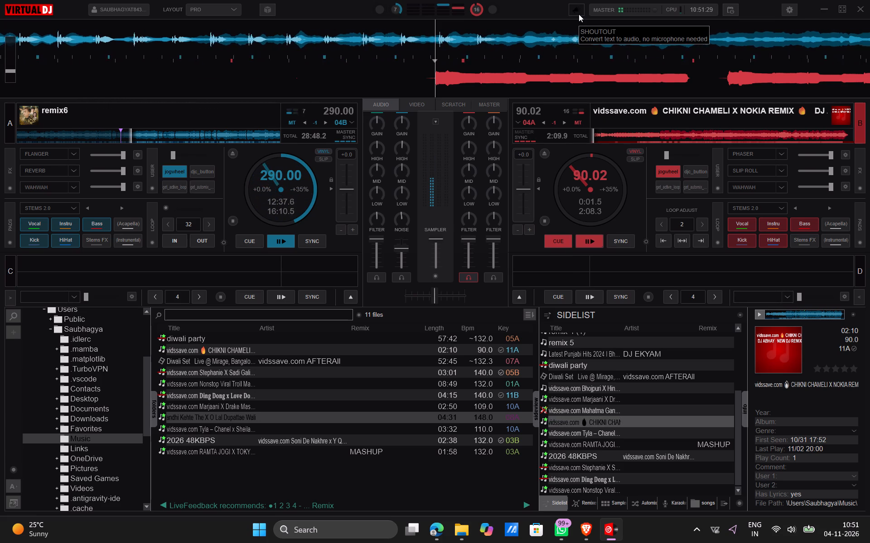
Show the Shoutout text-to-audio window, close it, and show the options for the signed-in account.
{"action": "left_click", "coordinate": [579, 14]}
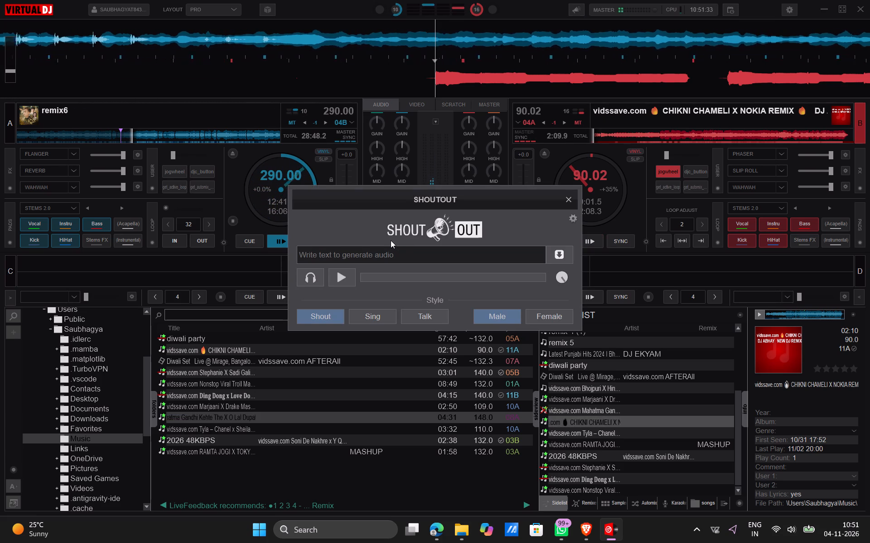
{"action": "left_click", "coordinate": [538, 6]}
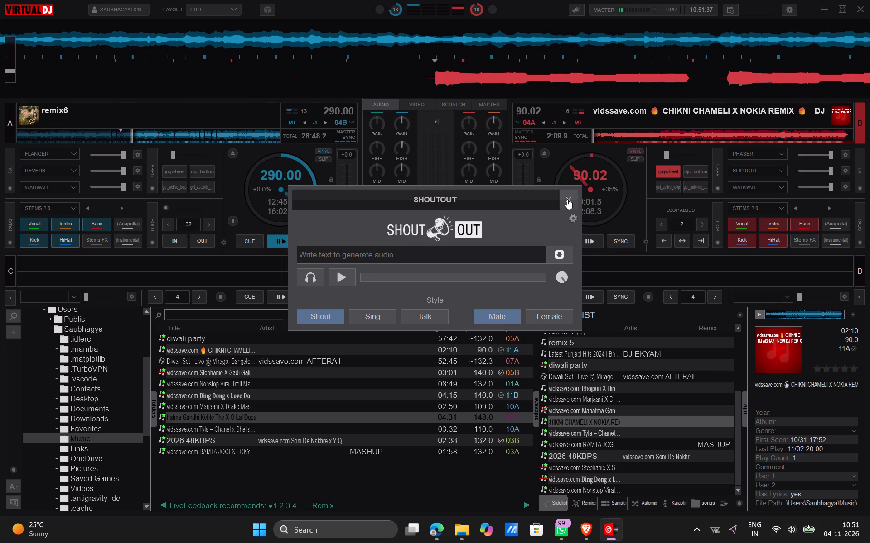
{"action": "left_click", "coordinate": [567, 199]}
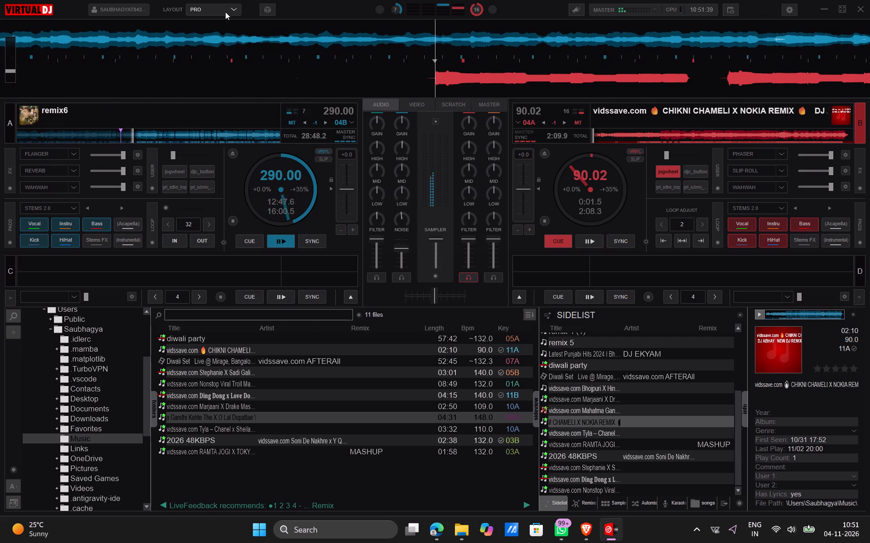
{"action": "left_click", "coordinate": [128, 8]}
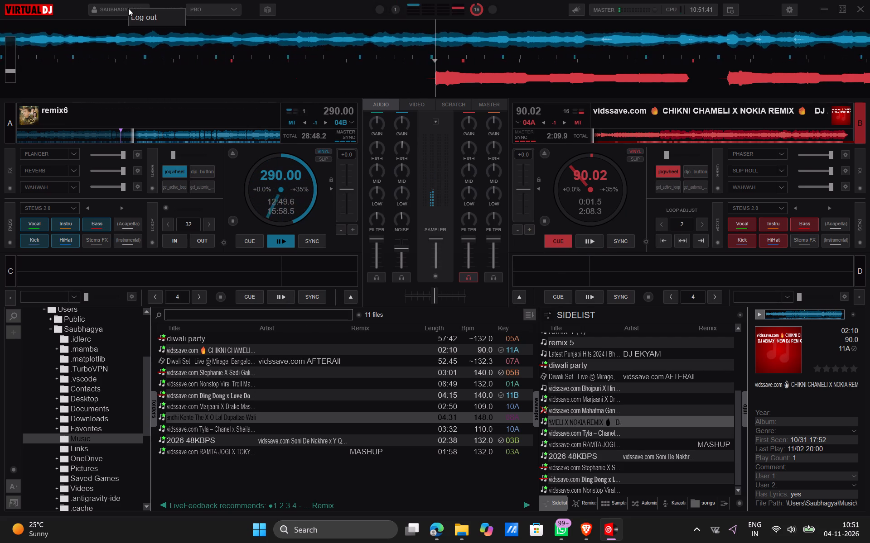
Activate the Sandbox feature for trying transitions in headphones and dismiss its introduction.
{"action": "left_click", "coordinate": [273, 10]}
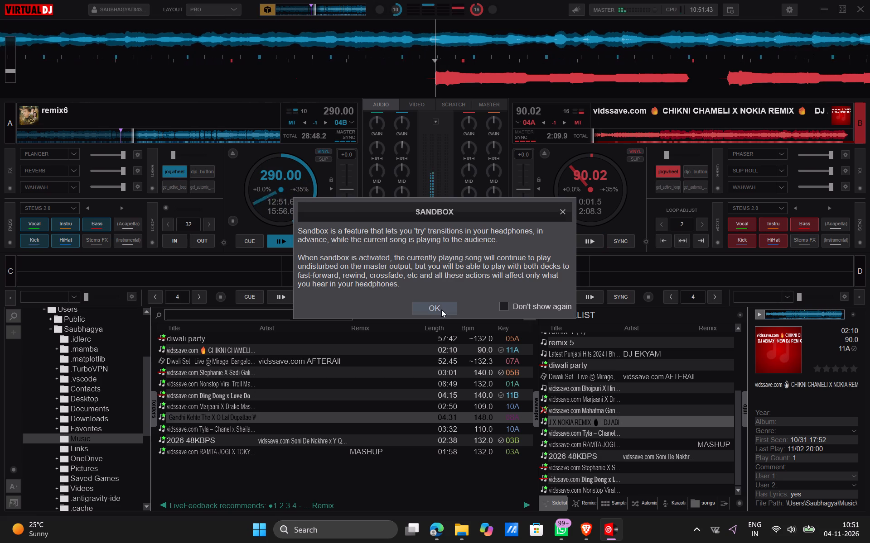
{"action": "left_click", "coordinate": [430, 304]}
Open the settings and look through the Record, Broadcast and Extensions pages, browsing the main skins on offer.
{"action": "left_click", "coordinate": [792, 8]}
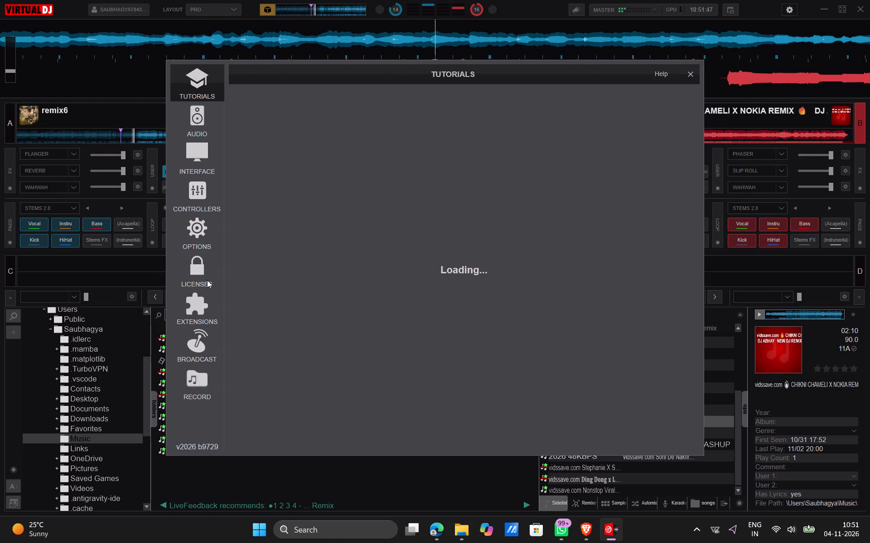
{"action": "left_click", "coordinate": [204, 392]}
{"action": "left_click", "coordinate": [204, 350]}
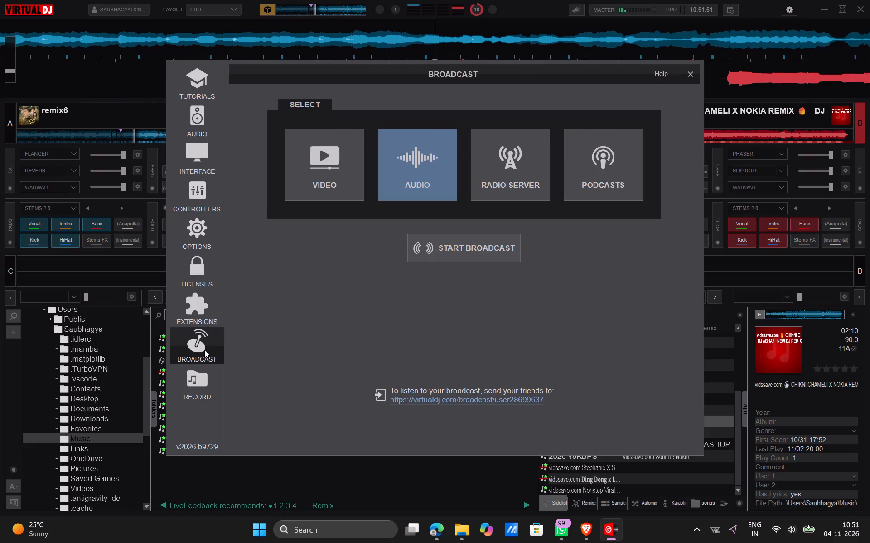
{"action": "left_click", "coordinate": [213, 314]}
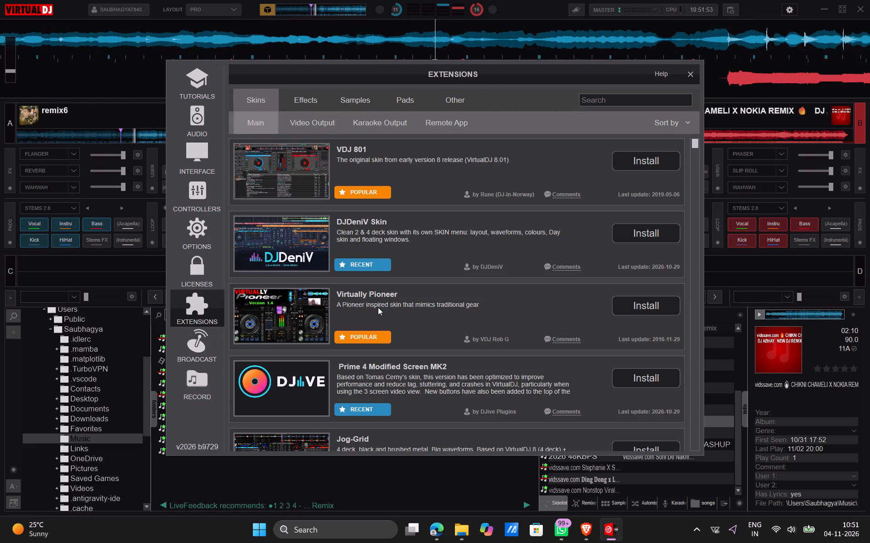
{"action": "scroll", "coordinate": [443, 238], "scroll_direction": "down", "scroll_amount": 2}
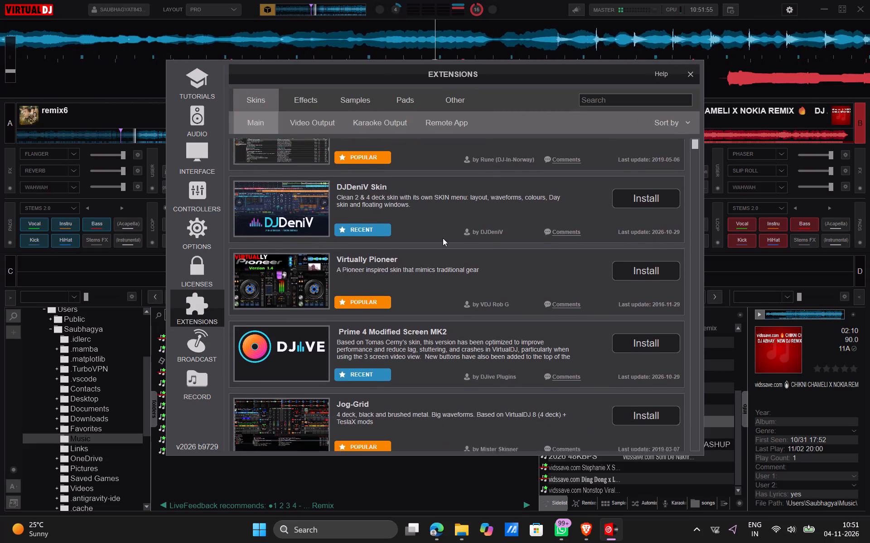
Look through the remaining main skins and the Licenses page of the settings, and close the settings.
{"action": "scroll", "coordinate": [443, 238], "scroll_direction": "down", "scroll_amount": 2}
{"action": "left_click", "coordinate": [197, 276]}
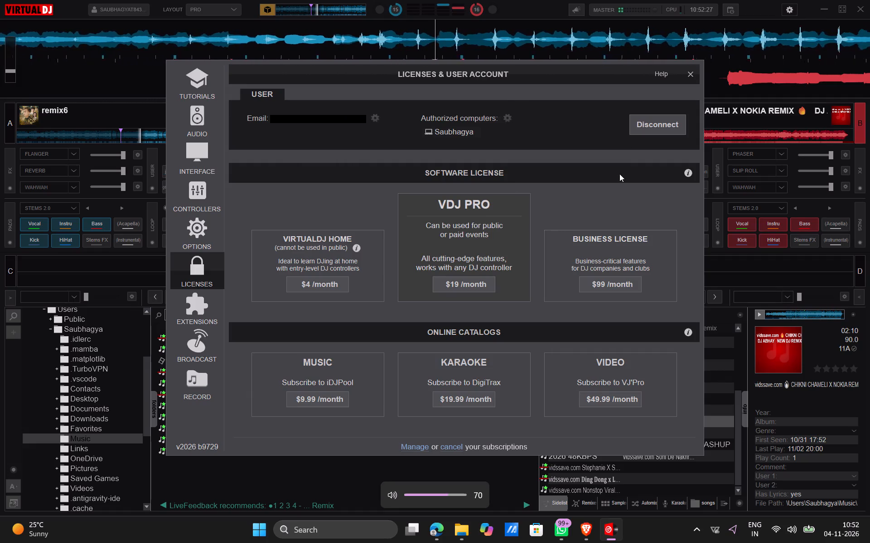
{"action": "left_click", "coordinate": [692, 75]}
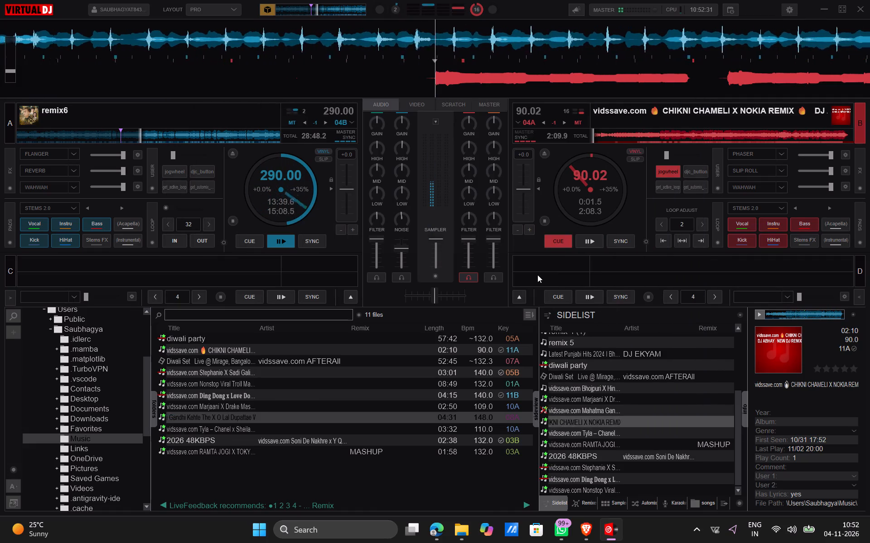
Set deck C's loop length to 8 beats.
{"action": "left_click", "coordinate": [198, 300]}
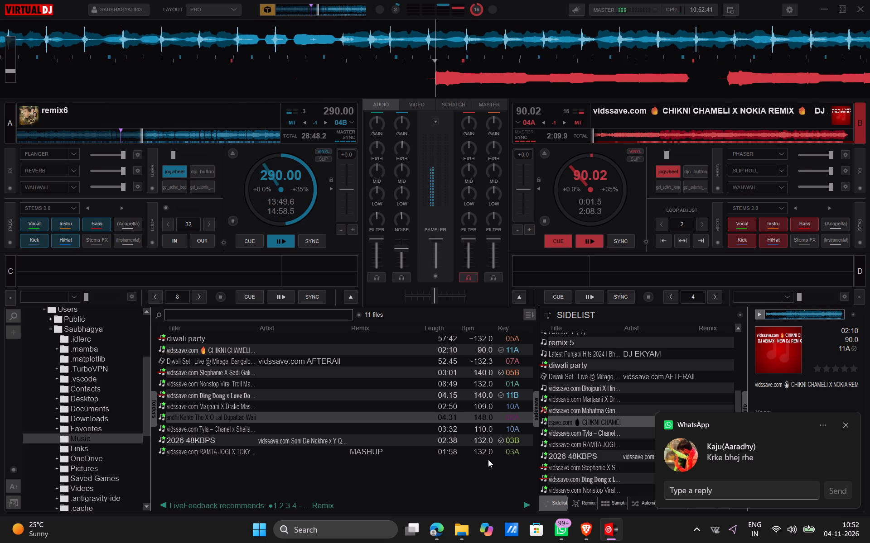
Dismiss the WhatsApp notification and turn on Do not disturb for Windows notifications.
{"action": "left_click", "coordinate": [846, 422]}
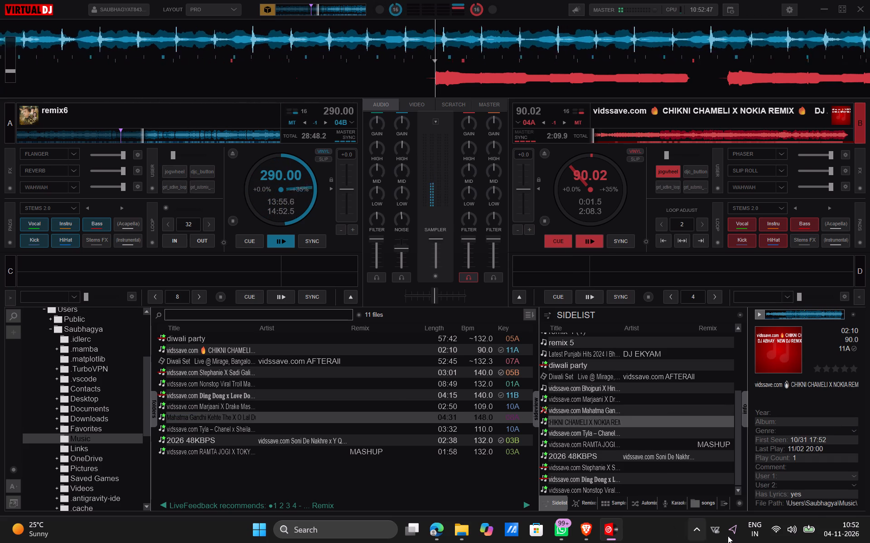
{"action": "left_click", "coordinate": [796, 540]}
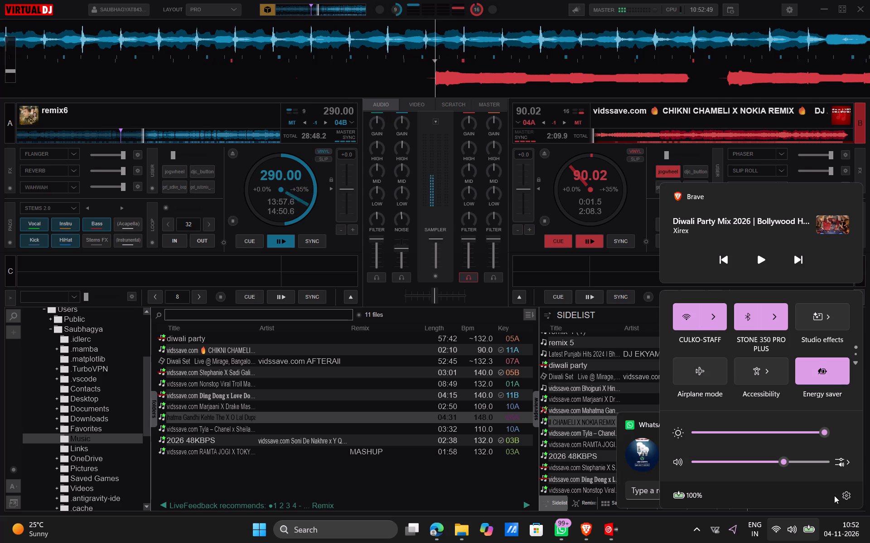
{"action": "left_click", "coordinate": [840, 526]}
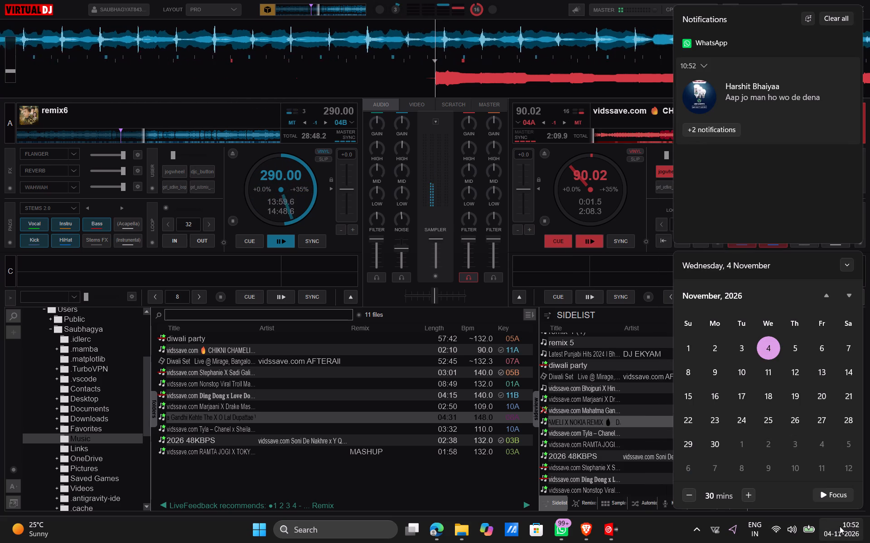
{"action": "left_click", "coordinate": [809, 15]}
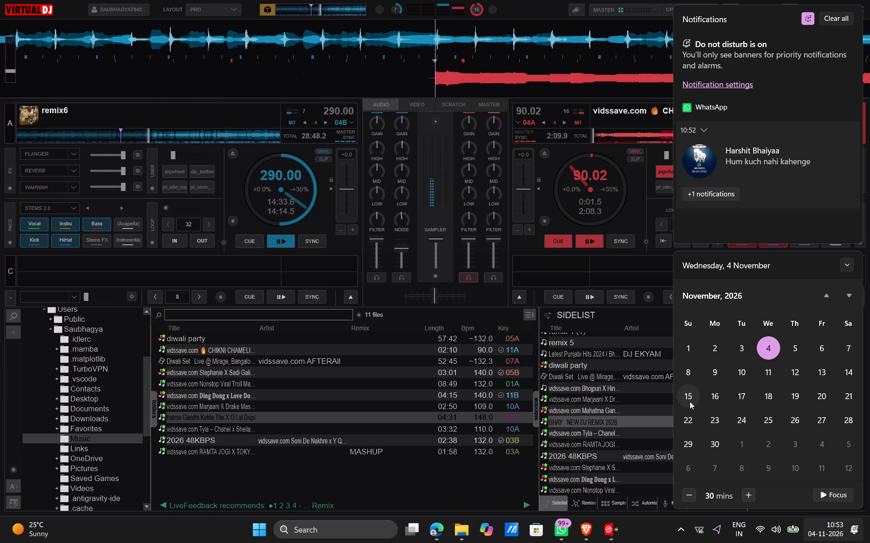
Switch to Microsoft Edge and open a new browser tab.
{"action": "left_click", "coordinate": [440, 535]}
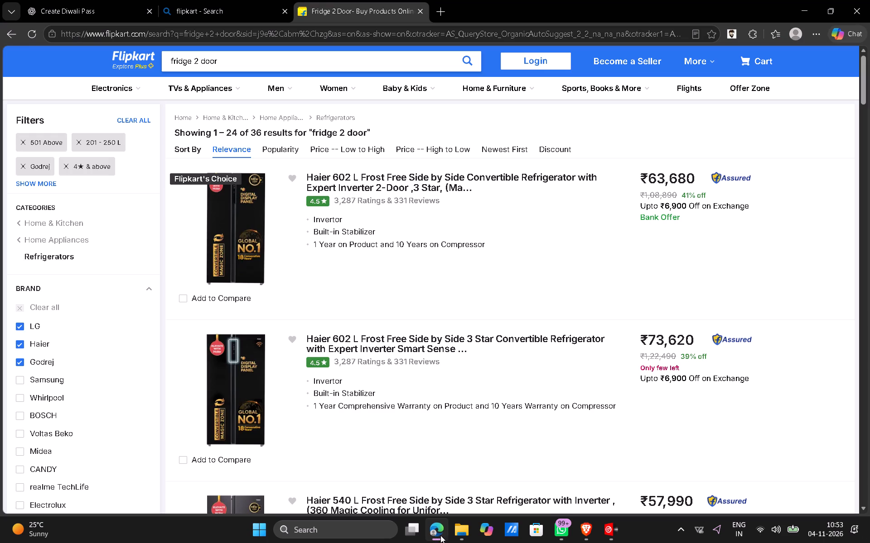
{"action": "left_click", "coordinate": [445, 10]}
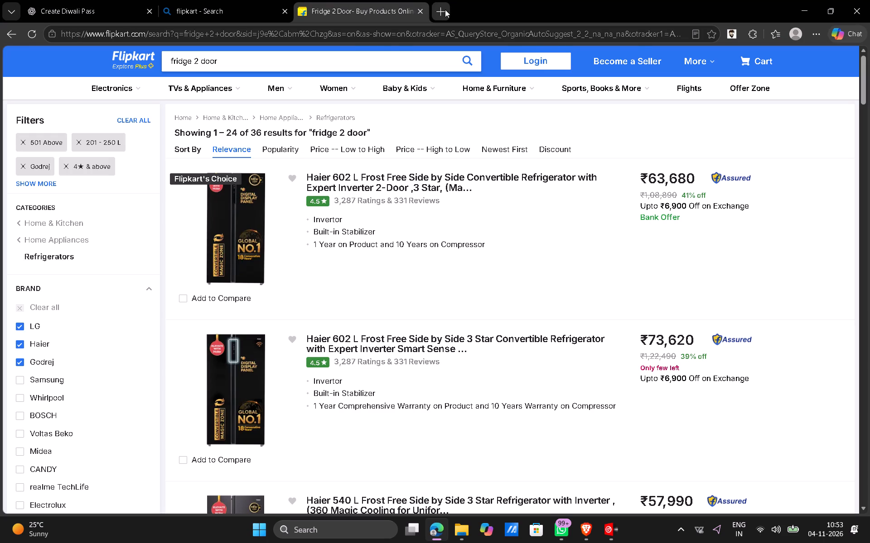
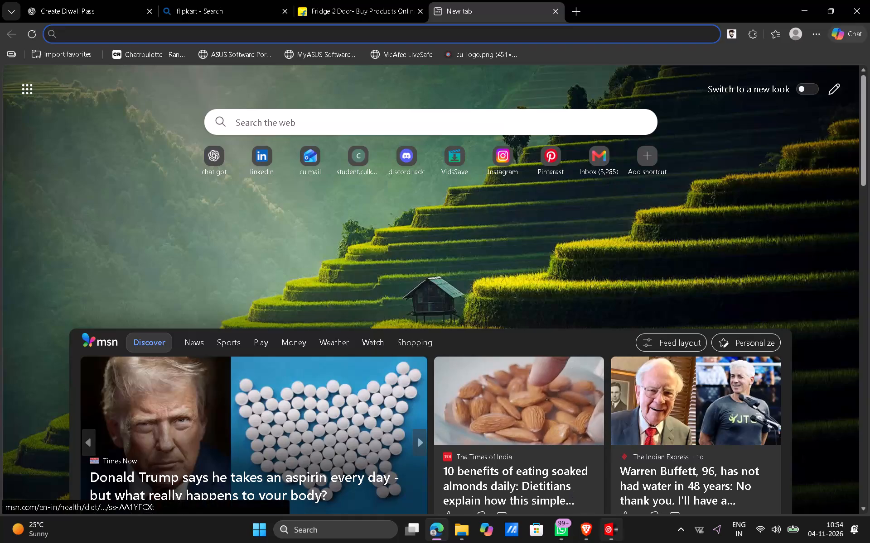
Switch to VirtualDJ, start the track on deck B, and move the crossfader fully to deck B's side.
{"action": "left_click", "coordinate": [611, 538]}
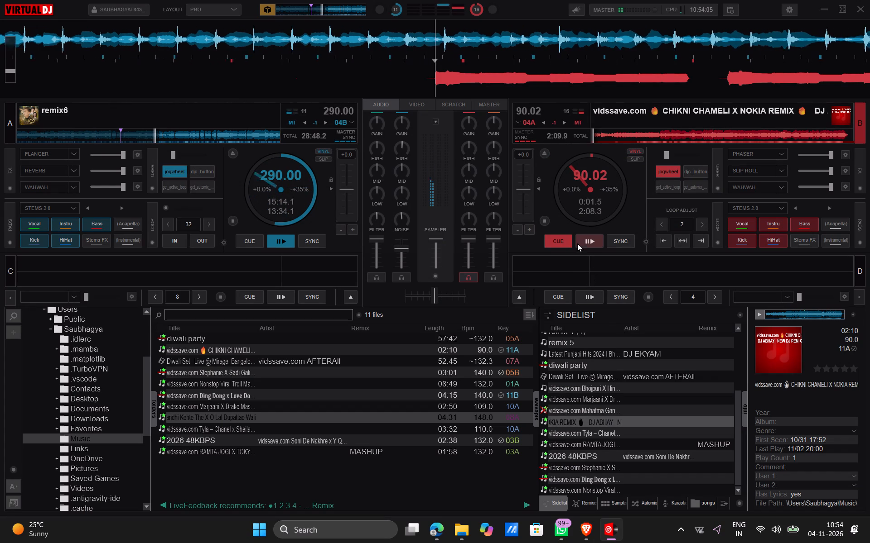
{"action": "left_click_drag", "start_coordinate": [590, 244], "coordinate": [429, 295]}
{"action": "left_click_drag", "start_coordinate": [429, 295], "coordinate": [477, 297]}
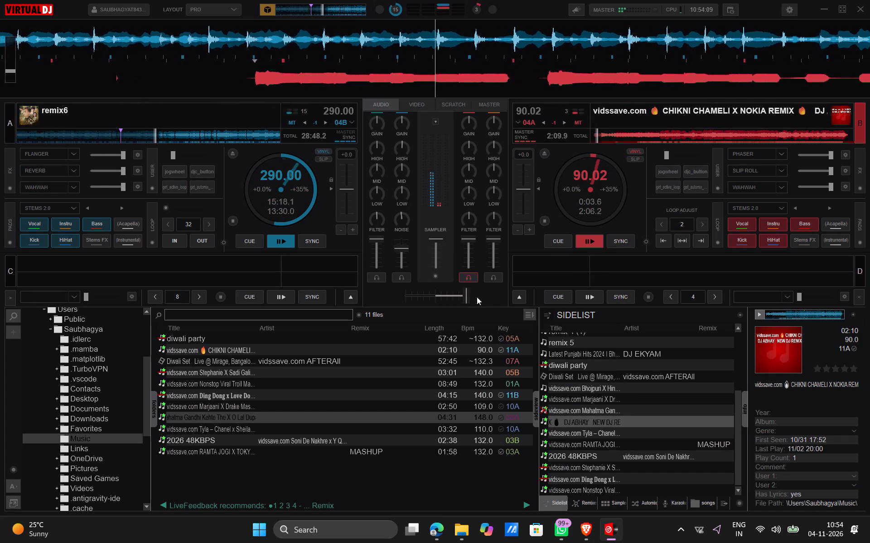
{"action": "left_click_drag", "start_coordinate": [477, 297], "coordinate": [487, 298]}
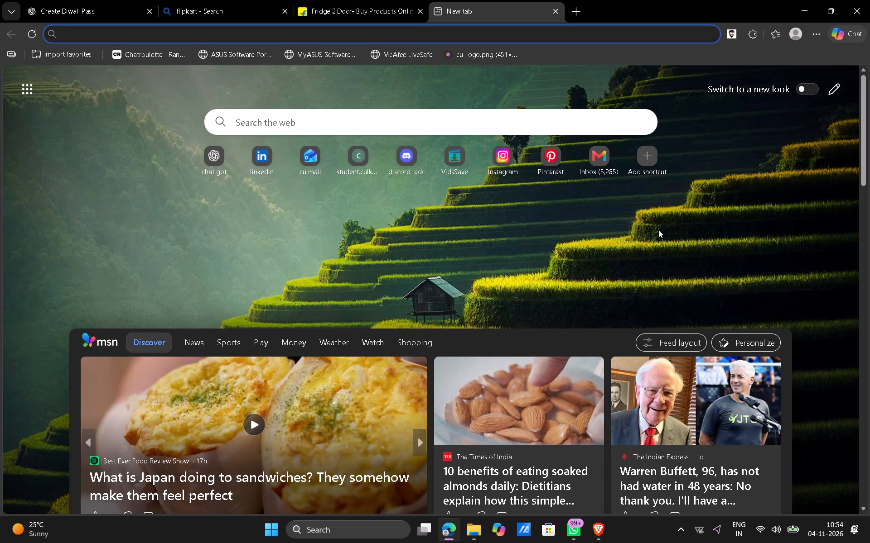
{"action": "left_click", "coordinate": [280, 535]}
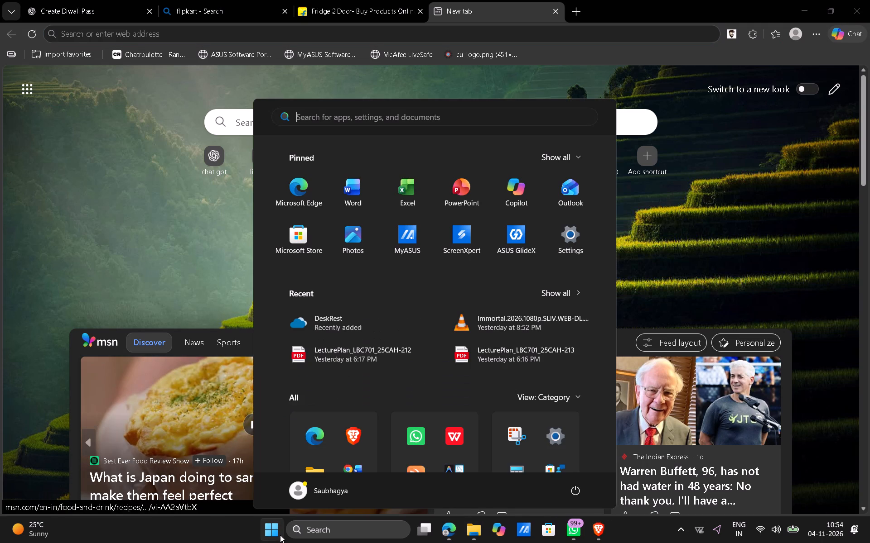
{"action": "scroll", "coordinate": [405, 364], "scroll_direction": "down", "scroll_amount": 3}
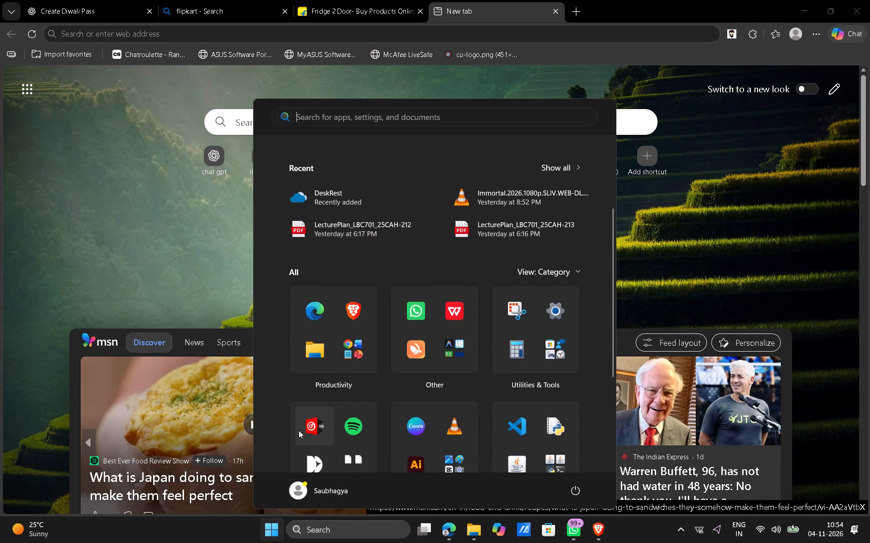
{"action": "left_click", "coordinate": [305, 429]}
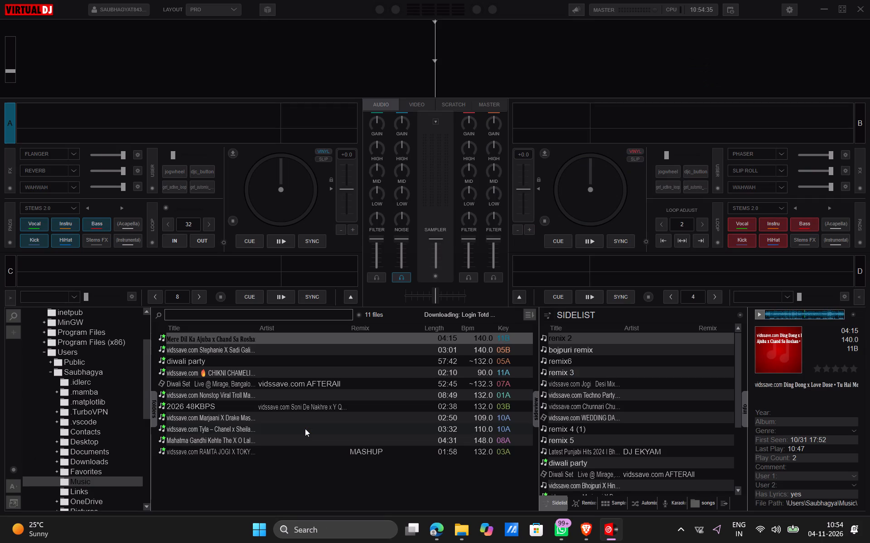
Load the "CHIKNI CHAMELI X NOKIA REMIX" track from the sidelist onto deck B and start playing it.
{"action": "scroll", "coordinate": [599, 440], "scroll_direction": "down", "scroll_amount": 4}
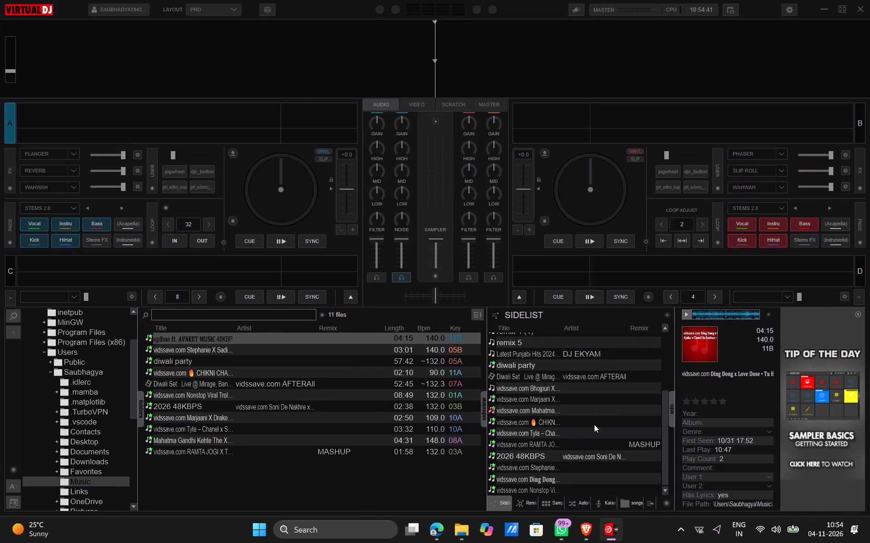
{"action": "scroll", "coordinate": [591, 397], "scroll_direction": "up", "scroll_amount": 1}
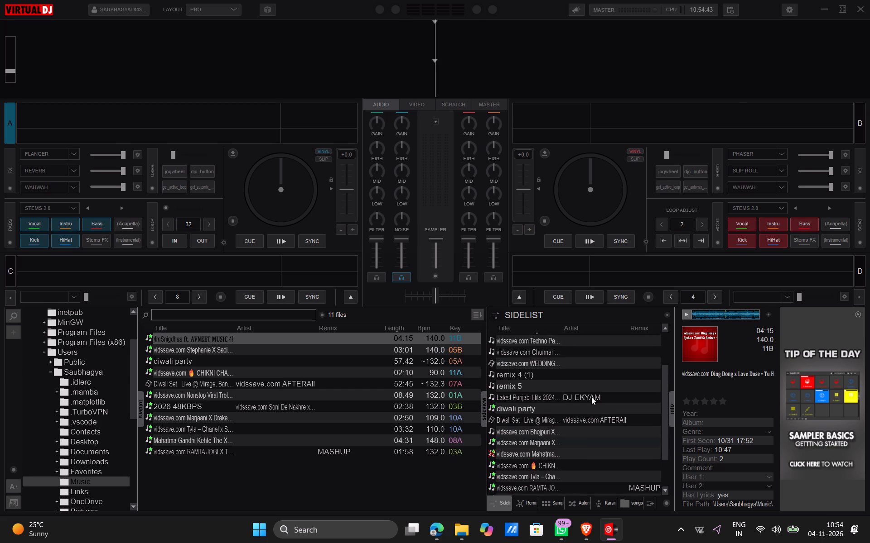
{"action": "scroll", "coordinate": [591, 397], "scroll_direction": "up", "scroll_amount": 2}
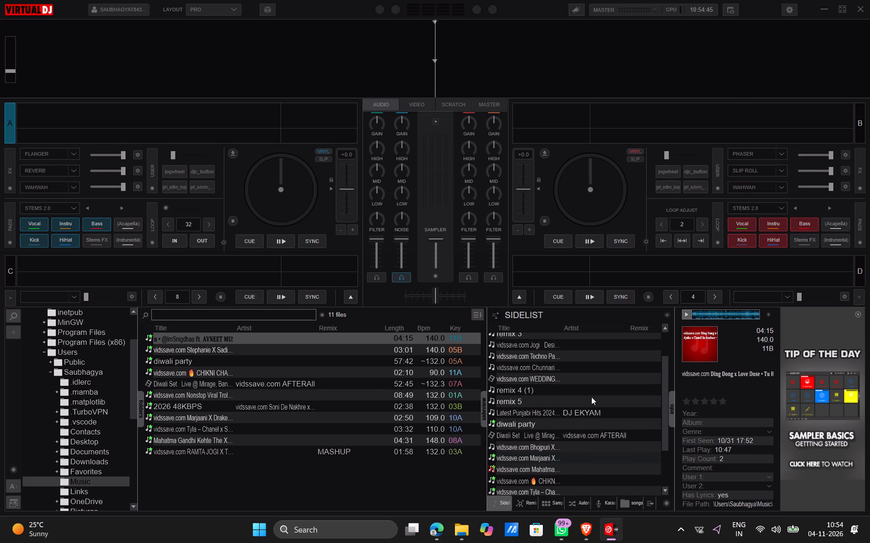
{"action": "scroll", "coordinate": [591, 397], "scroll_direction": "up", "scroll_amount": 1}
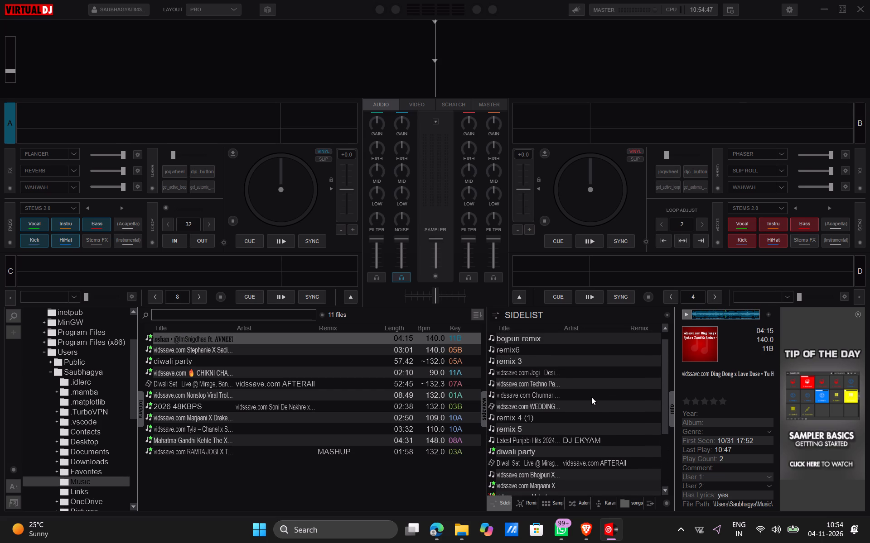
{"action": "scroll", "coordinate": [591, 397], "scroll_direction": "up", "scroll_amount": 1}
{"action": "scroll", "coordinate": [591, 397], "scroll_direction": "down", "scroll_amount": 3}
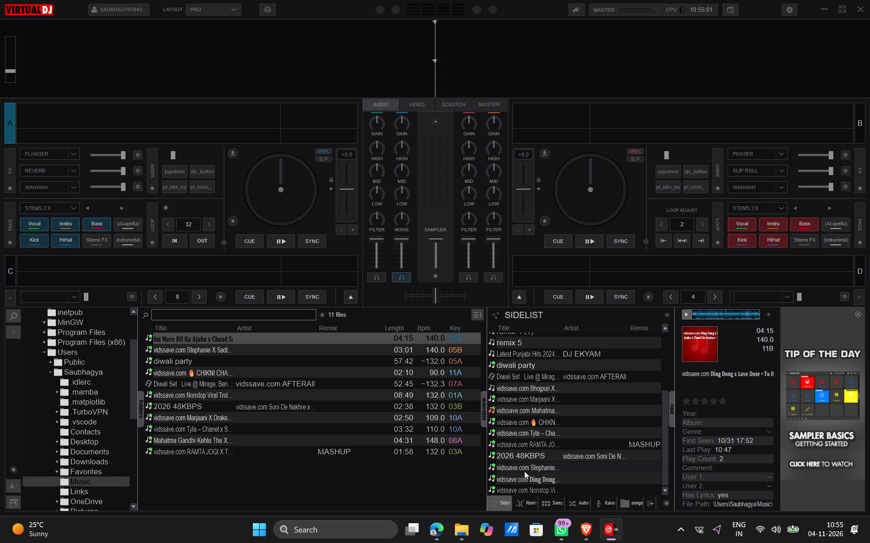
{"action": "left_click_drag", "start_coordinate": [566, 418], "coordinate": [603, 207]}
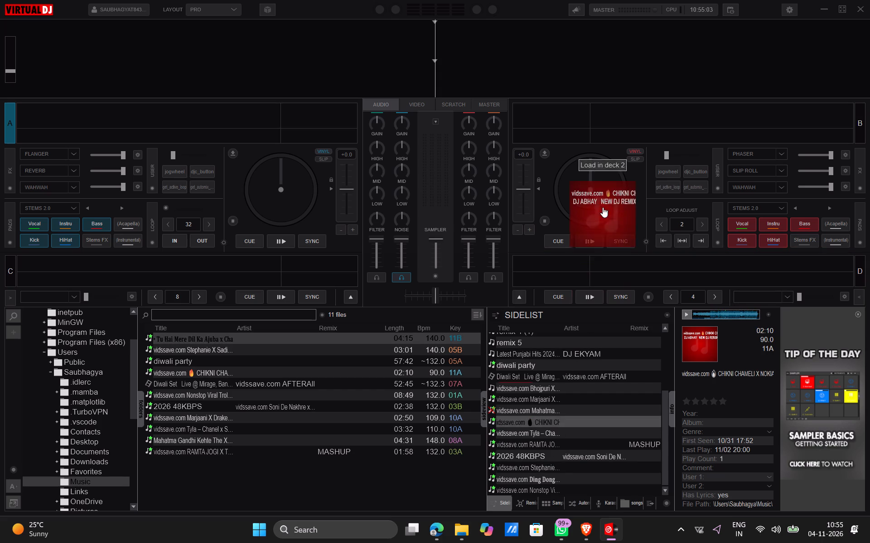
{"action": "left_click_drag", "start_coordinate": [603, 207], "coordinate": [595, 178]}
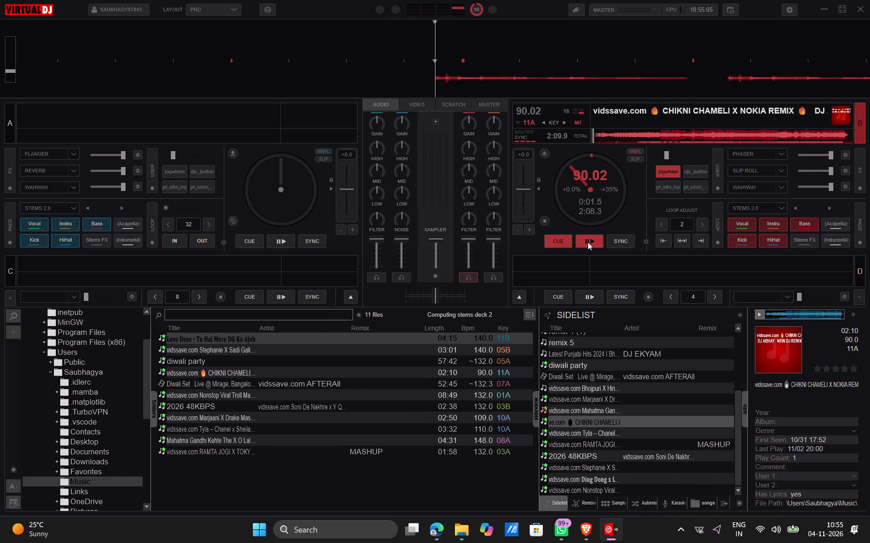
{"action": "left_click", "coordinate": [588, 242]}
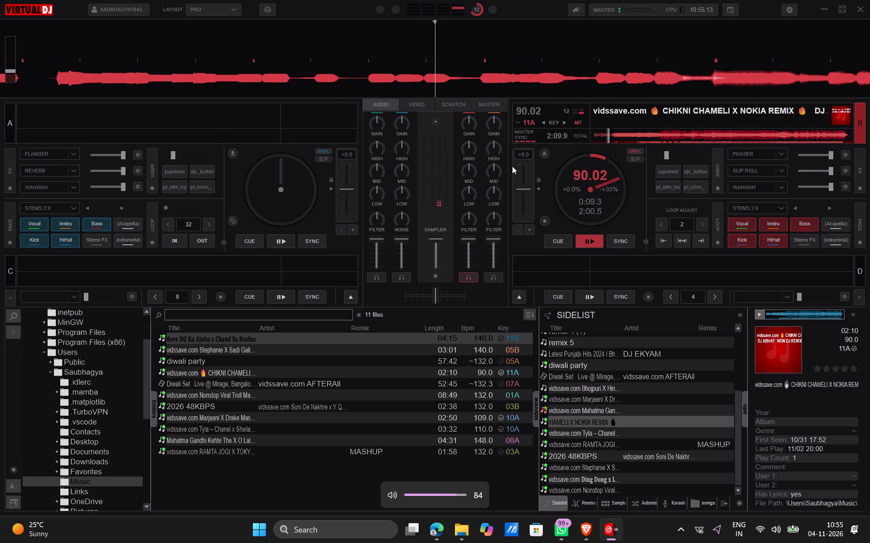
Adjust the gain of deck D's mixer channel slightly.
{"action": "left_click", "coordinate": [493, 124]}
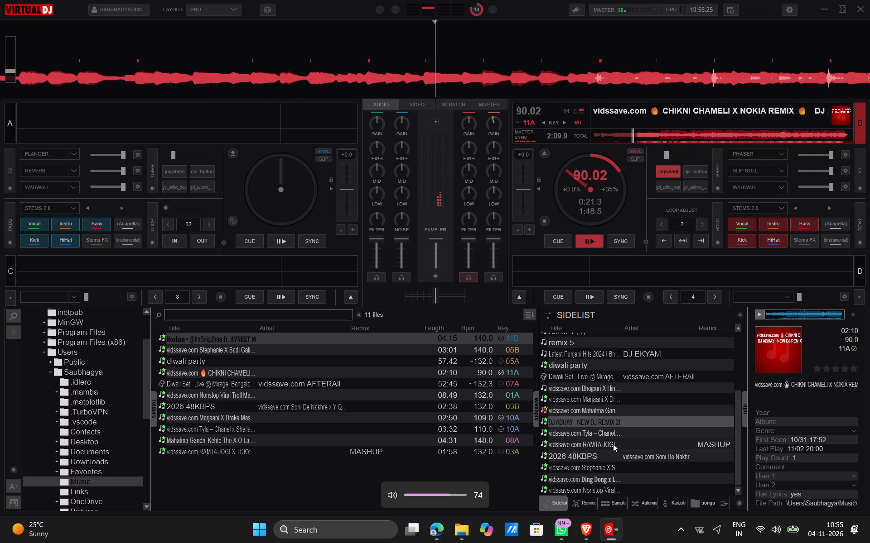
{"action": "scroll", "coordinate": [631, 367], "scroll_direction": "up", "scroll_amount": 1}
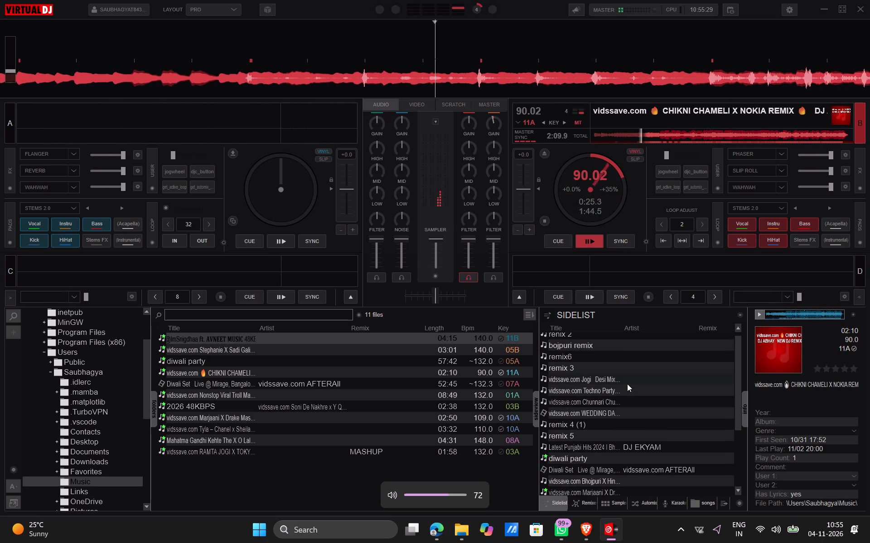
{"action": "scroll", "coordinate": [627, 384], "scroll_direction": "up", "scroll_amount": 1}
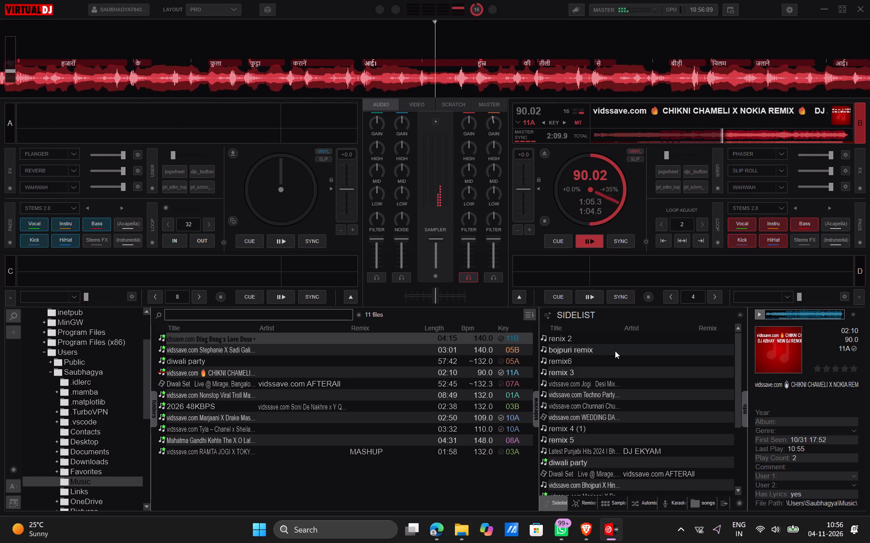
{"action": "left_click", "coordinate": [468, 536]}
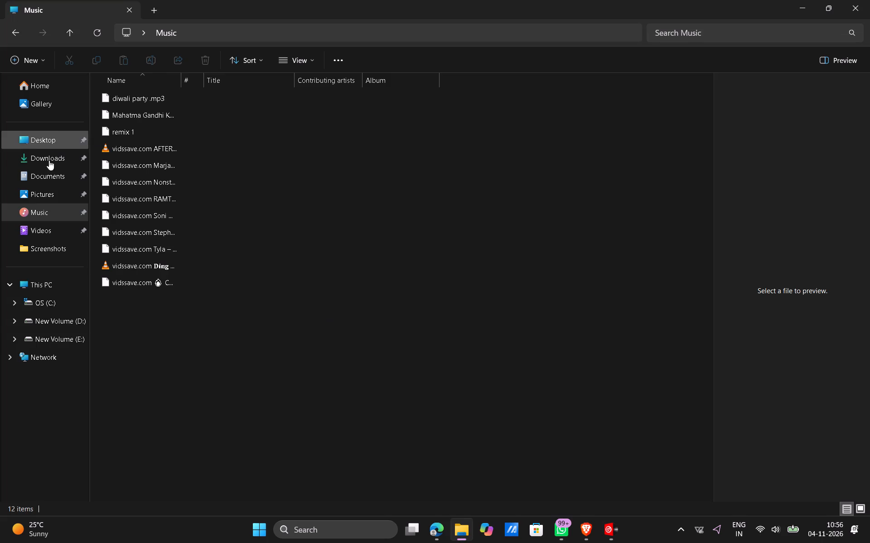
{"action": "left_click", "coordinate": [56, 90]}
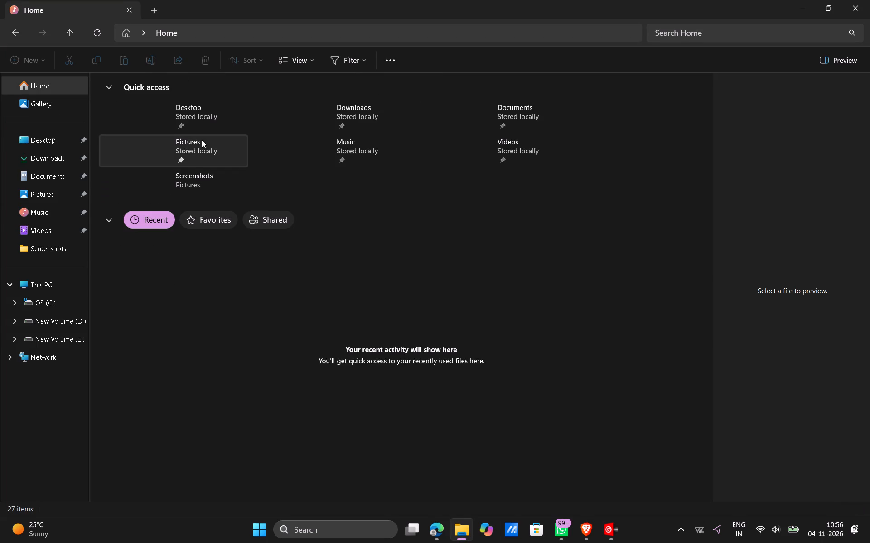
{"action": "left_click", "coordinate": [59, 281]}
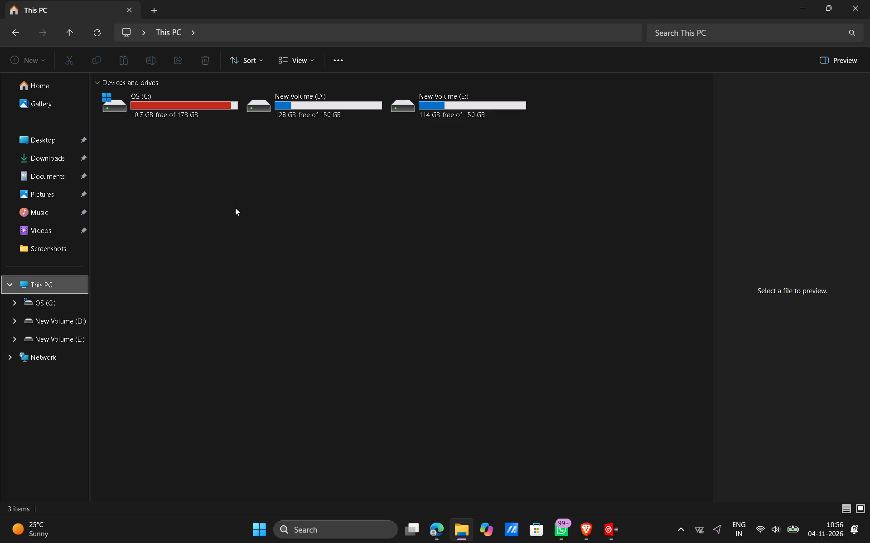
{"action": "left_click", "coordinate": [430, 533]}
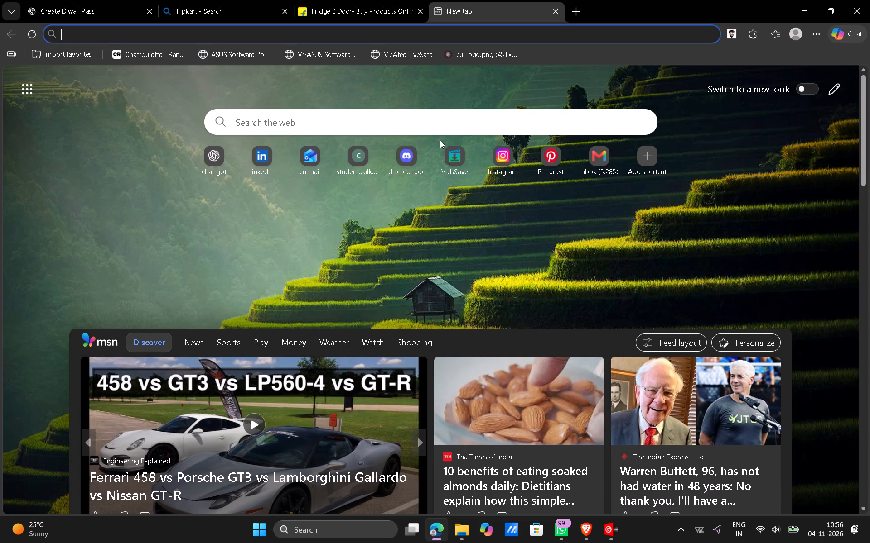
Return to VirtualDJ, load the "Marjaani X Drake Mashup" track from the sidelist onto deck A, and start playing it.
{"action": "left_click", "coordinate": [607, 534]}
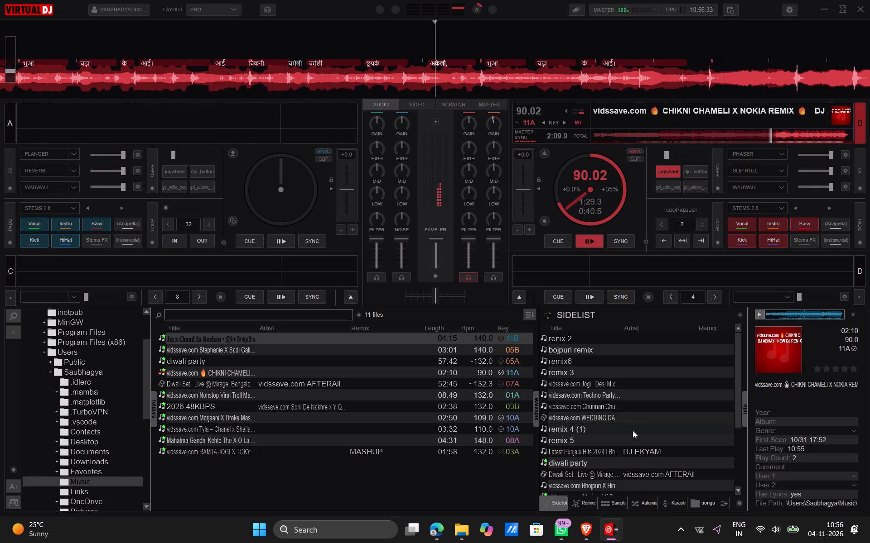
{"action": "scroll", "coordinate": [633, 430], "scroll_direction": "down", "scroll_amount": 1}
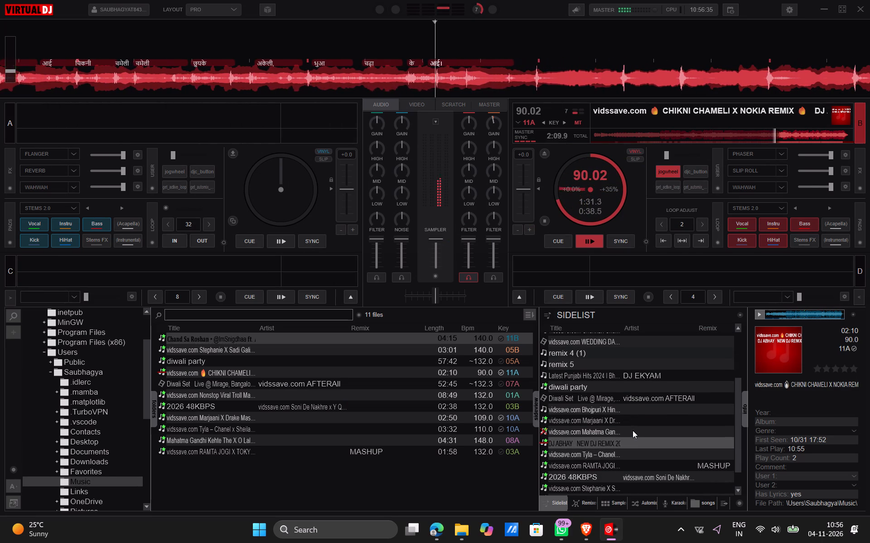
{"action": "scroll", "coordinate": [633, 430], "scroll_direction": "down", "scroll_amount": 1}
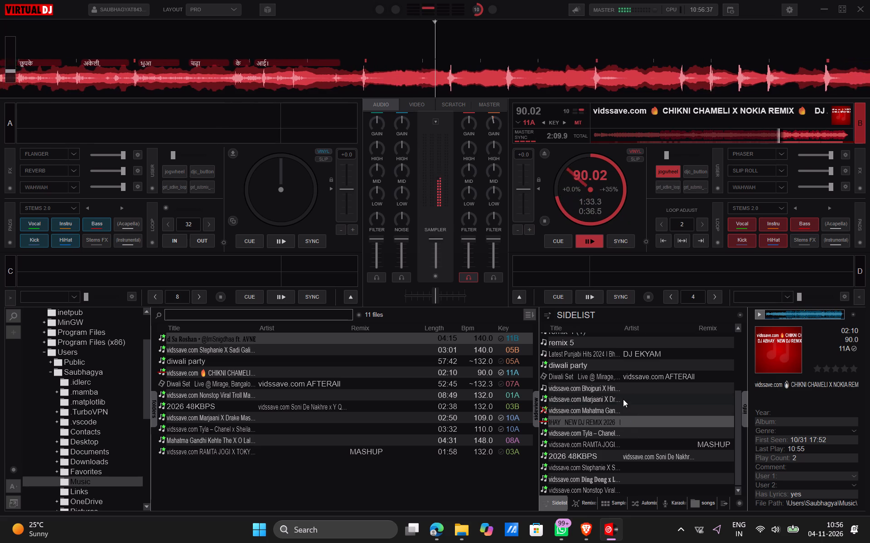
{"action": "left_click_drag", "start_coordinate": [619, 395], "coordinate": [285, 159]}
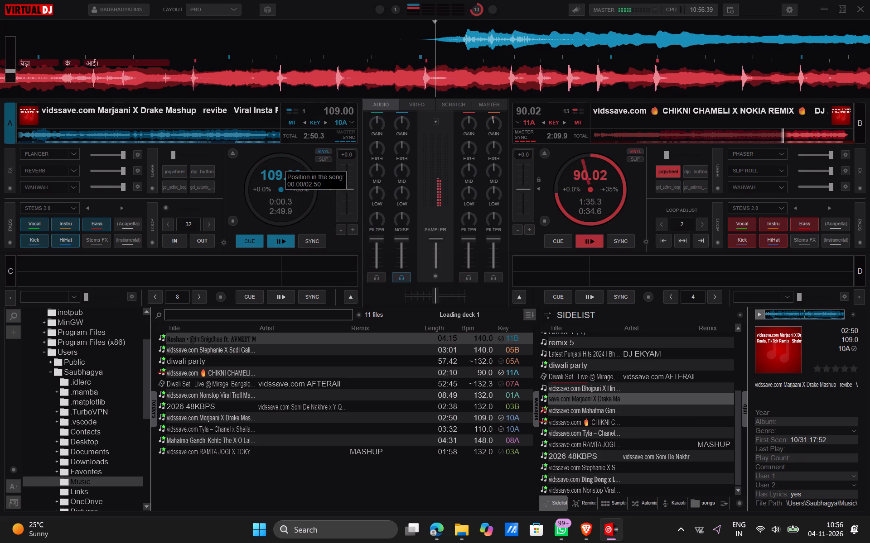
{"action": "left_click", "coordinate": [280, 240]}
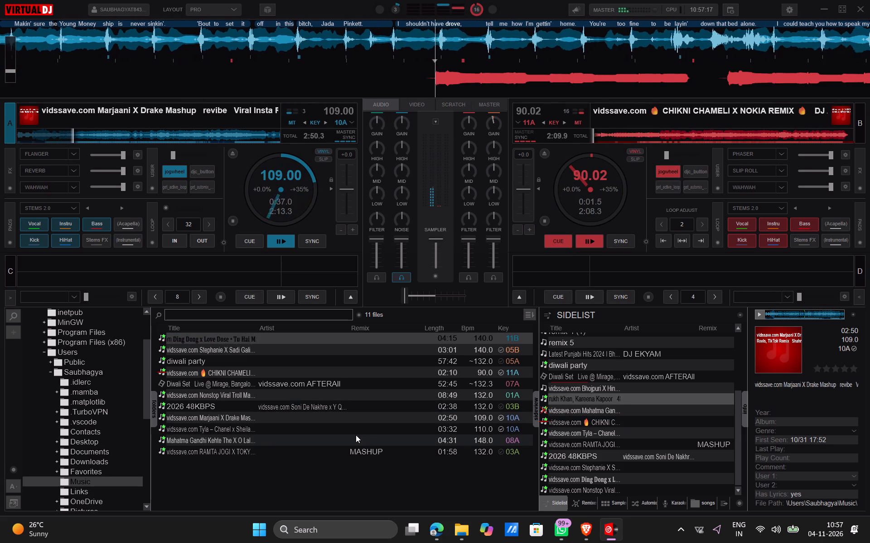
Load the Tyla "Chanel x Sheila Ki Jawaani Mashup" track from the Music folder onto deck B.
{"action": "left_click_drag", "start_coordinate": [355, 429], "coordinate": [581, 182]}
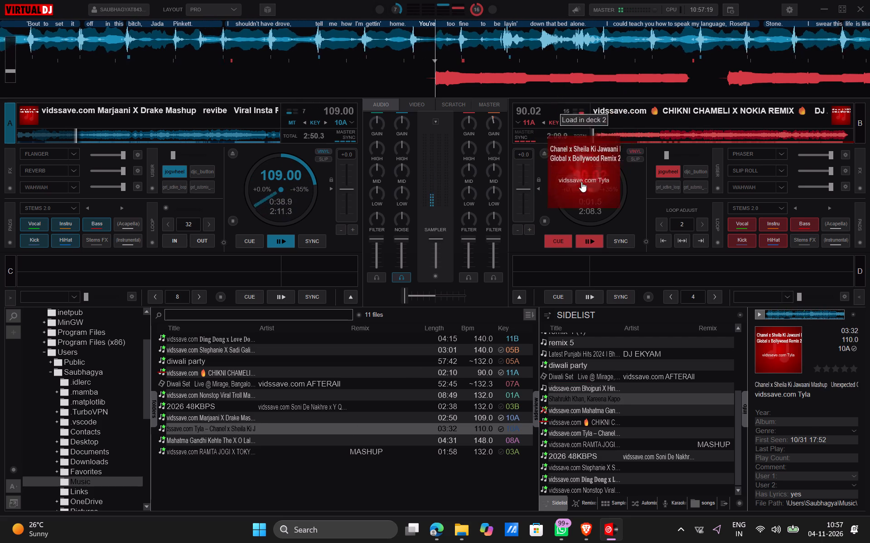
{"action": "left_click_drag", "start_coordinate": [581, 182], "coordinate": [581, 185]}
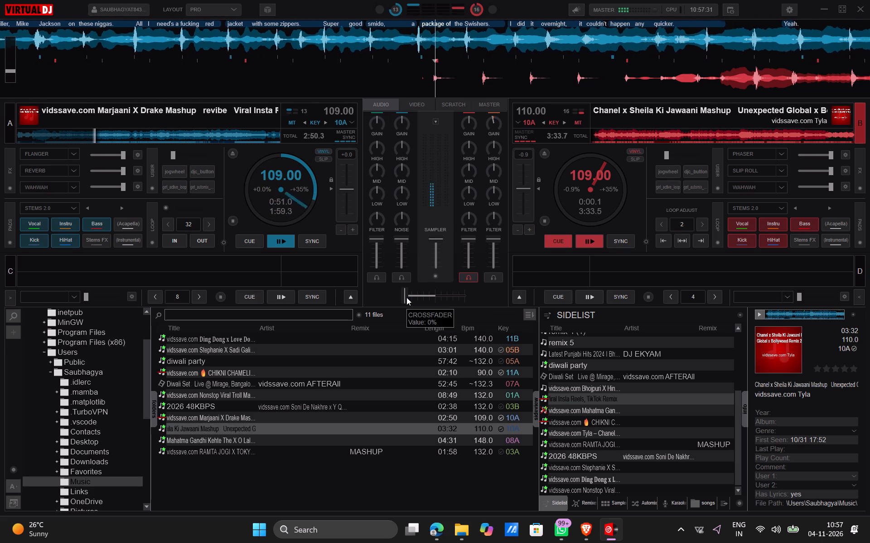
Bring the crossfader gradually from deck A's side to about the centre between decks A and B.
{"action": "left_click_drag", "start_coordinate": [406, 297], "coordinate": [421, 298]}
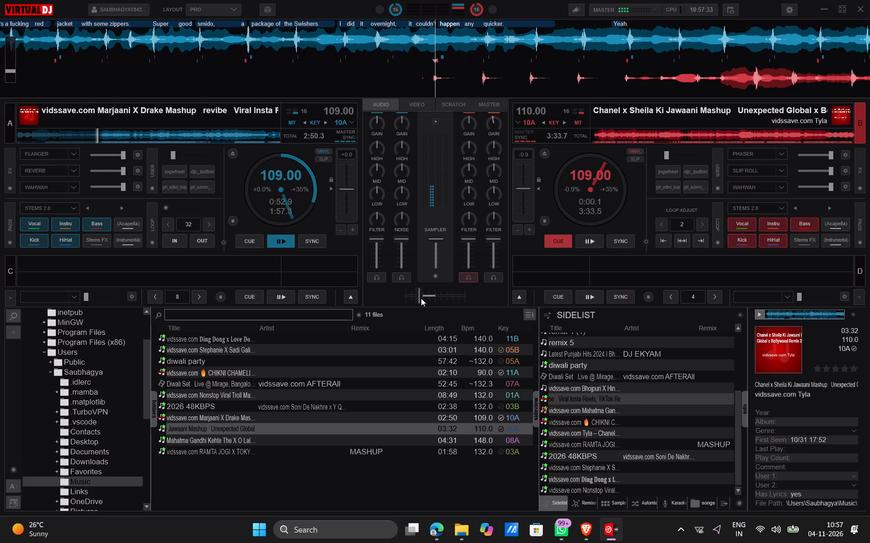
{"action": "left_click_drag", "start_coordinate": [421, 298], "coordinate": [428, 298]}
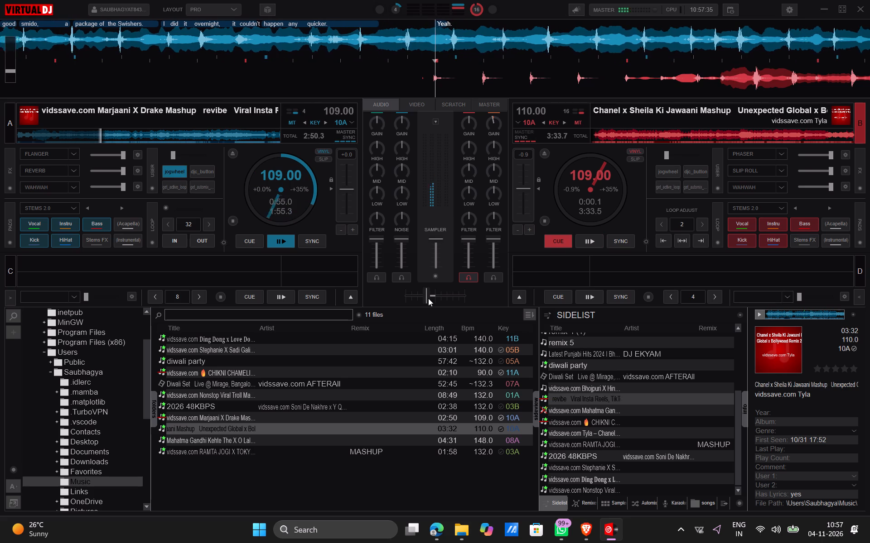
{"action": "left_click_drag", "start_coordinate": [428, 298], "coordinate": [423, 296]}
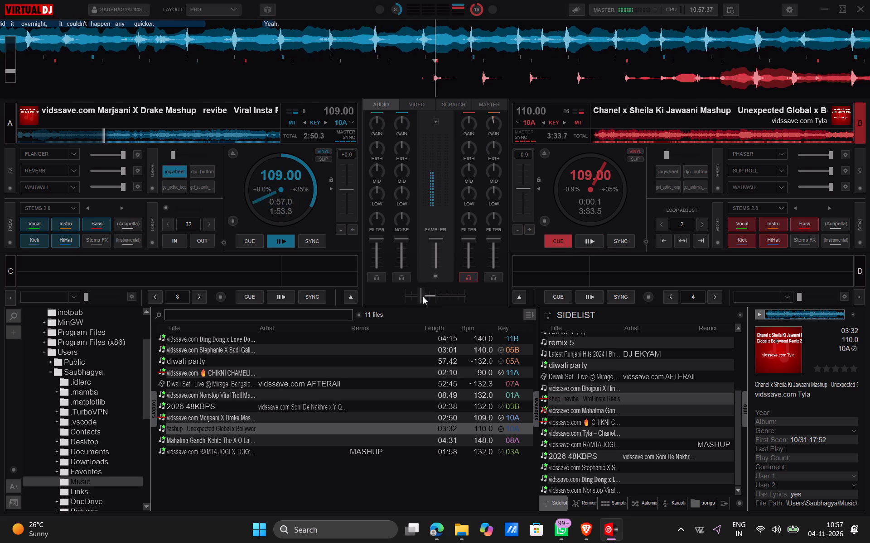
{"action": "left_click_drag", "start_coordinate": [423, 296], "coordinate": [439, 299]}
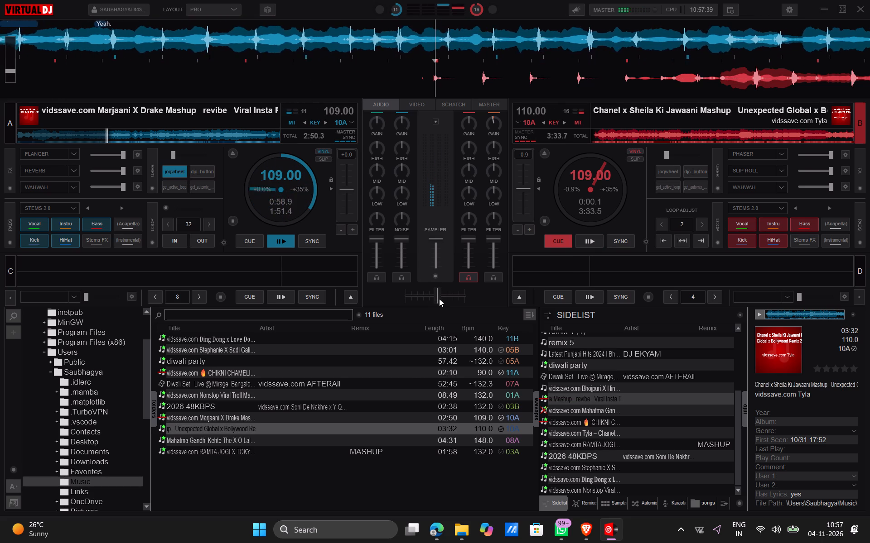
Start deck B's track and crossfade fully from deck A to deck B, pausing deck A at the end.
{"action": "left_click_drag", "start_coordinate": [439, 299], "coordinate": [440, 299]}
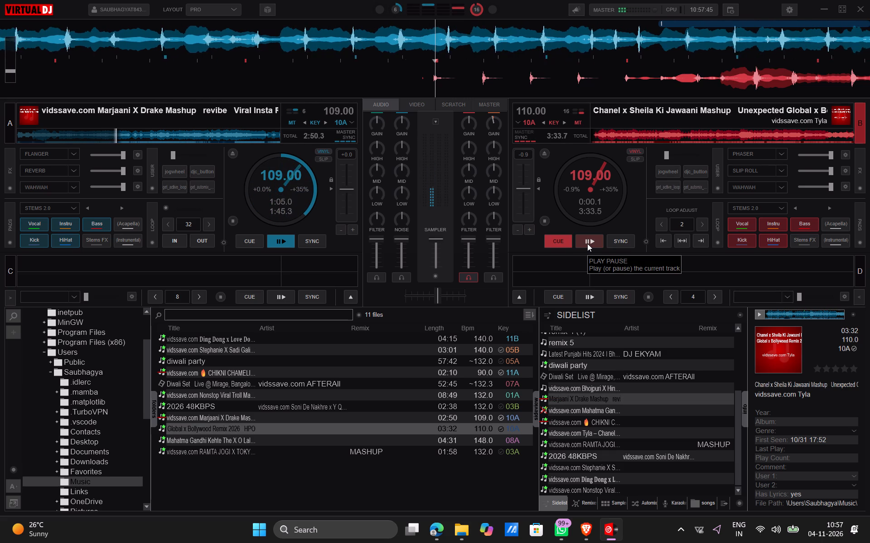
{"action": "left_click_drag", "start_coordinate": [587, 243], "coordinate": [434, 299]}
{"action": "left_click_drag", "start_coordinate": [434, 299], "coordinate": [434, 299]}
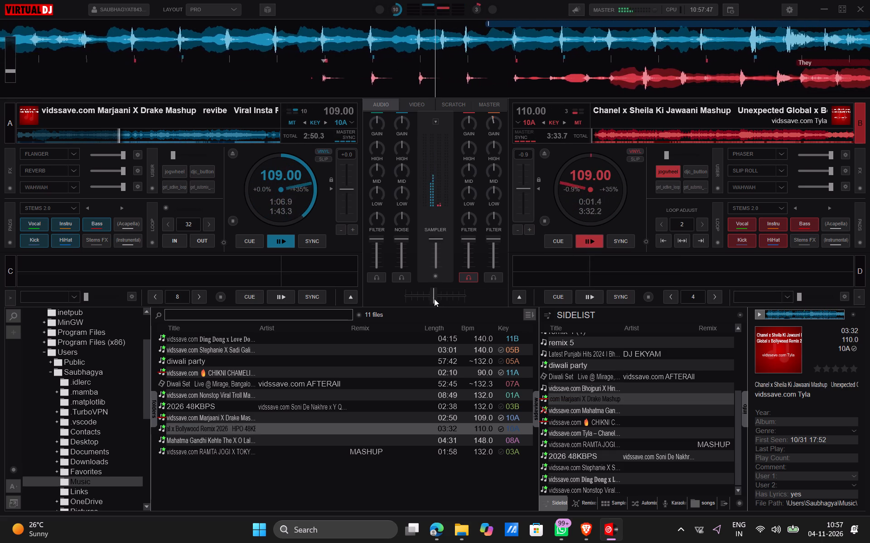
{"action": "left_click_drag", "start_coordinate": [434, 299], "coordinate": [529, 319]}
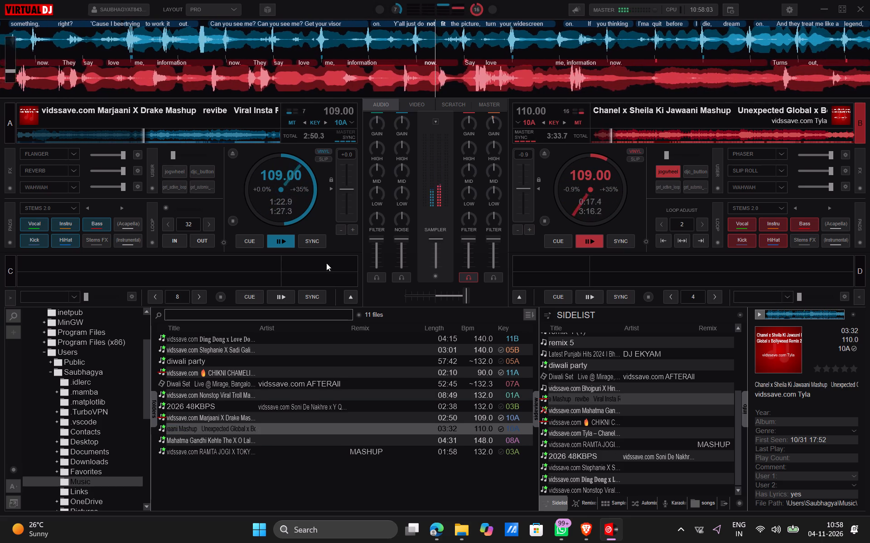
{"action": "left_click", "coordinate": [282, 243]}
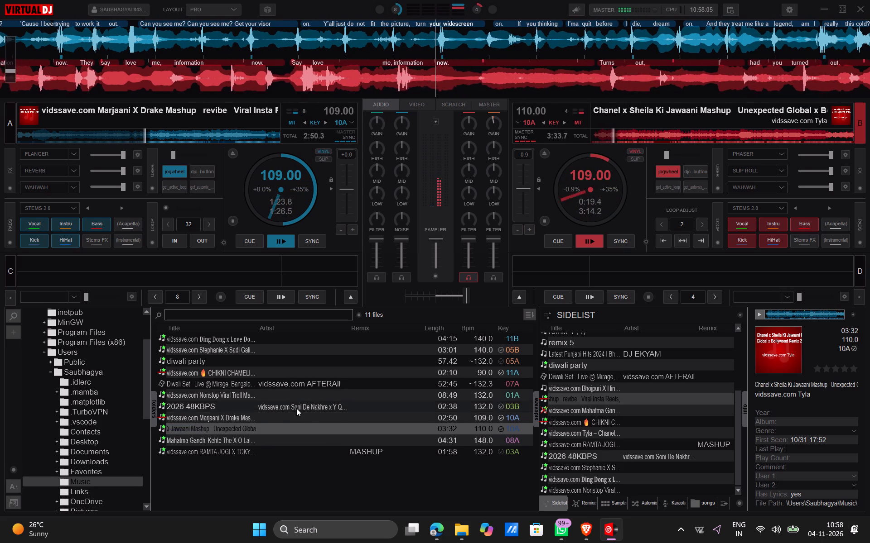
Load the "2026 48KBPS" Soni De Nakhre x Y Que Fue wedding mashup from the Music folder onto deck A.
{"action": "left_click_drag", "start_coordinate": [296, 408], "coordinate": [285, 197]}
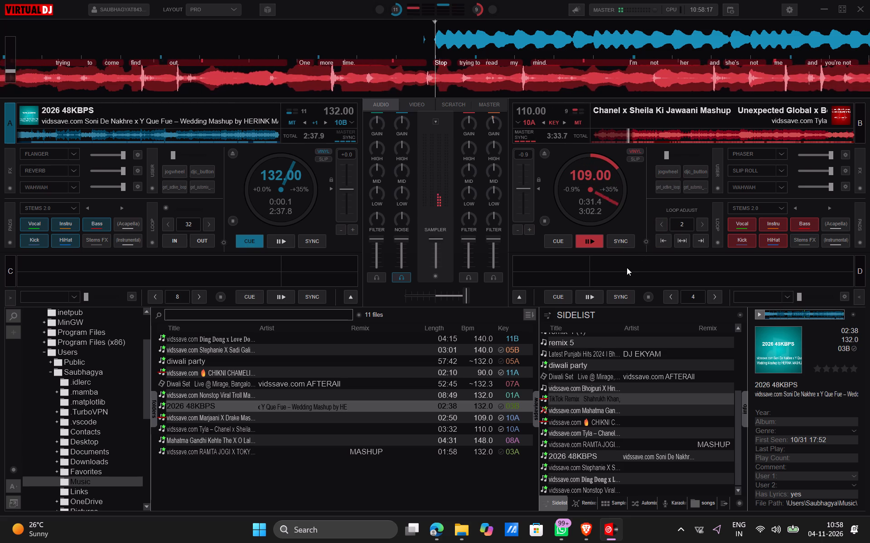
{"action": "scroll", "coordinate": [549, 384], "scroll_direction": "up", "scroll_amount": 4}
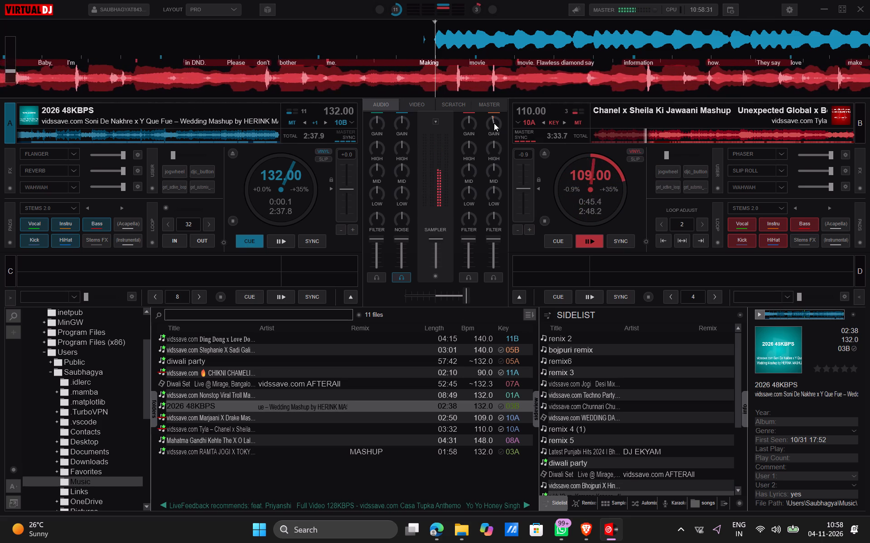
Raise the gain of deck D's mixer channel.
{"action": "left_click_drag", "start_coordinate": [494, 123], "coordinate": [499, 111]}
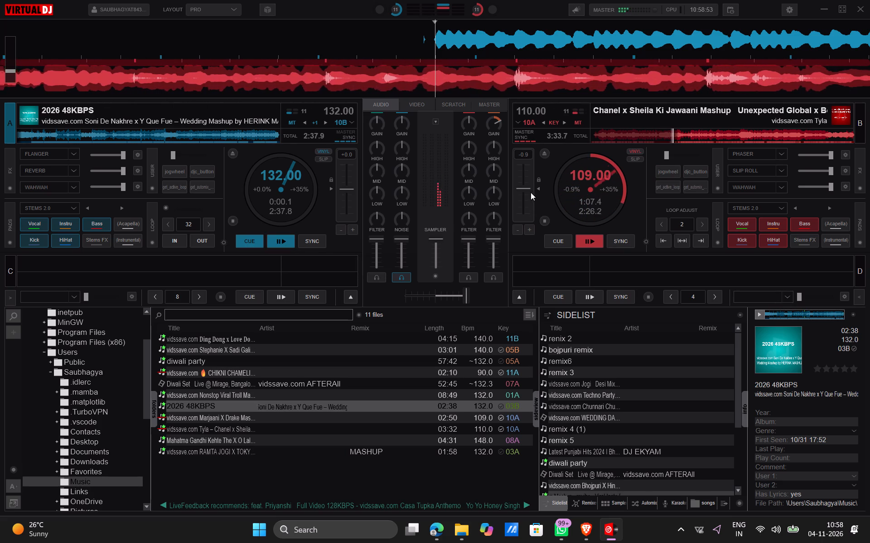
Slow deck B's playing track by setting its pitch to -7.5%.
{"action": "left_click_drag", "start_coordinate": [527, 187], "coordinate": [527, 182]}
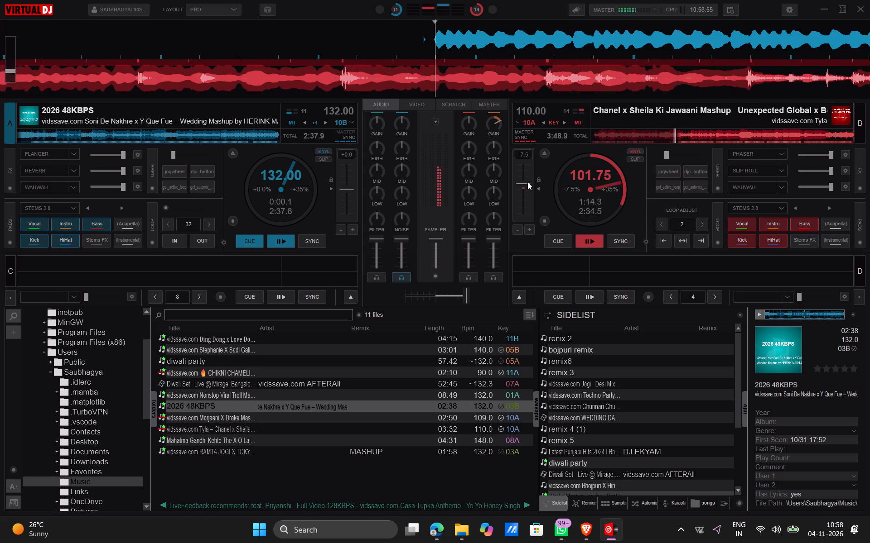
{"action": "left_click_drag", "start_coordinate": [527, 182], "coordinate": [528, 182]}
Reset deck B's pitch to 0.0%, playing the track at its original 110 BPM.
{"action": "left_click", "coordinate": [541, 192]}
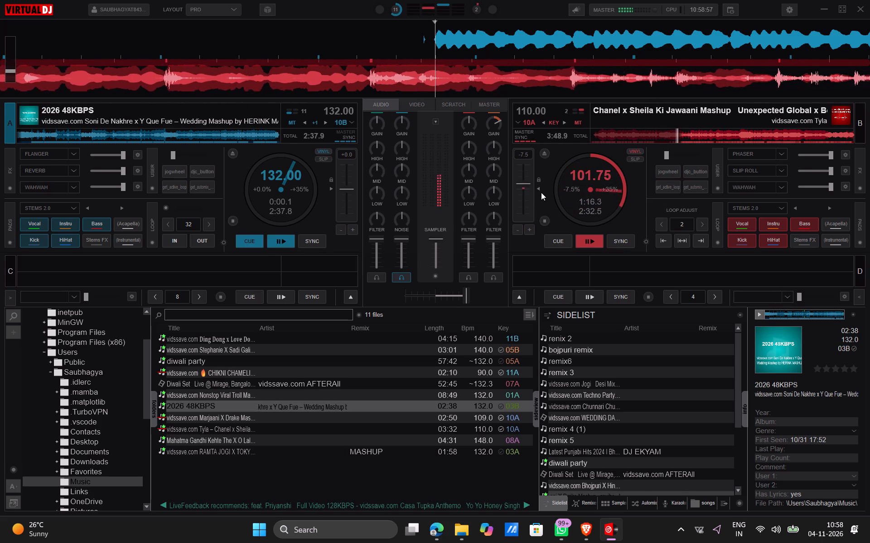
{"action": "left_click", "coordinate": [541, 192]}
{"action": "left_click", "coordinate": [537, 188]}
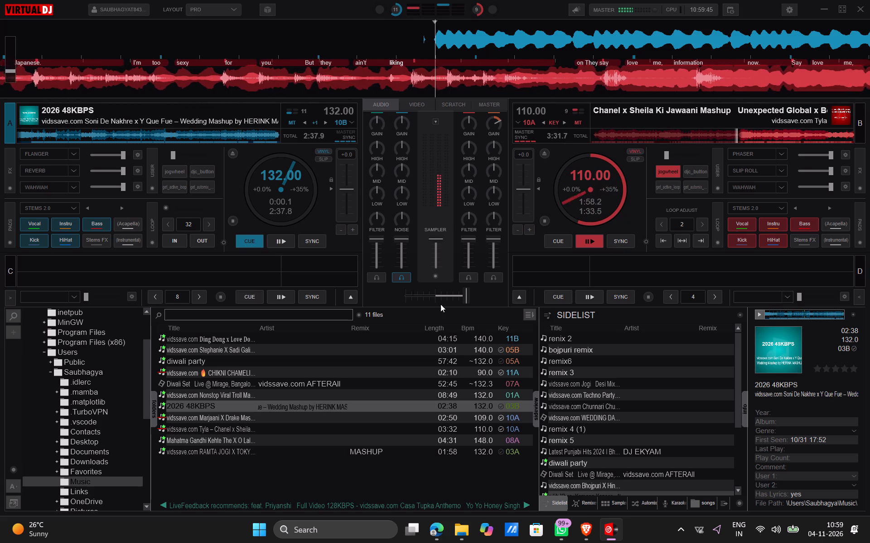
Start deck A's track and crossfade gradually from deck B fully to deck A, pausing deck B at the end.
{"action": "left_click_drag", "start_coordinate": [464, 295], "coordinate": [457, 297]}
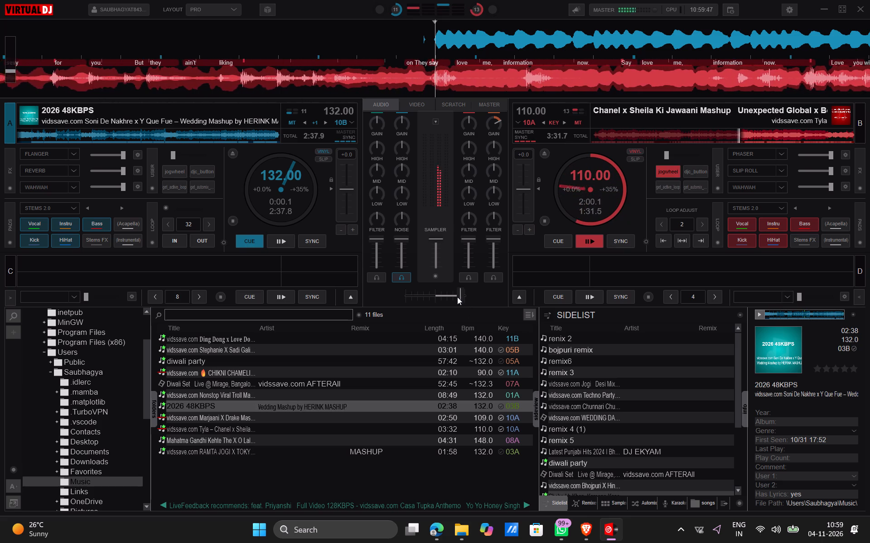
{"action": "left_click_drag", "start_coordinate": [457, 297], "coordinate": [432, 300]}
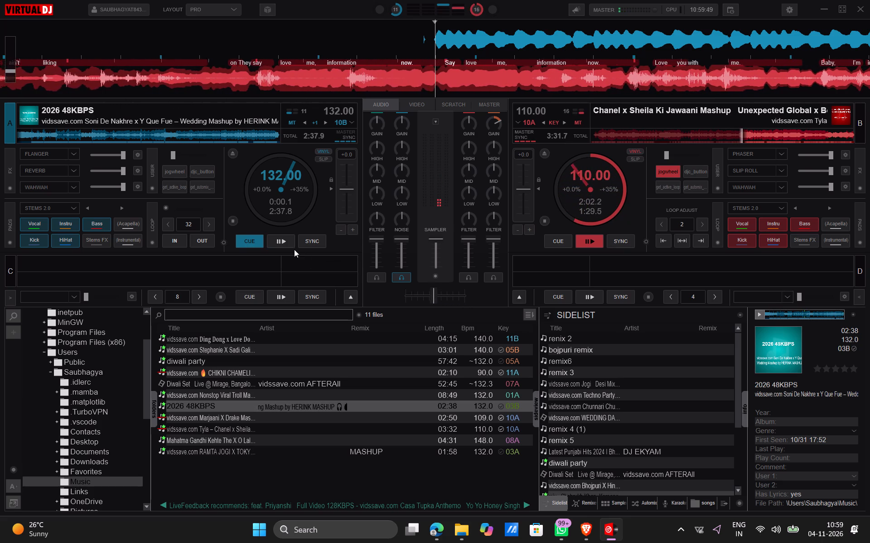
{"action": "left_click", "coordinate": [279, 238]}
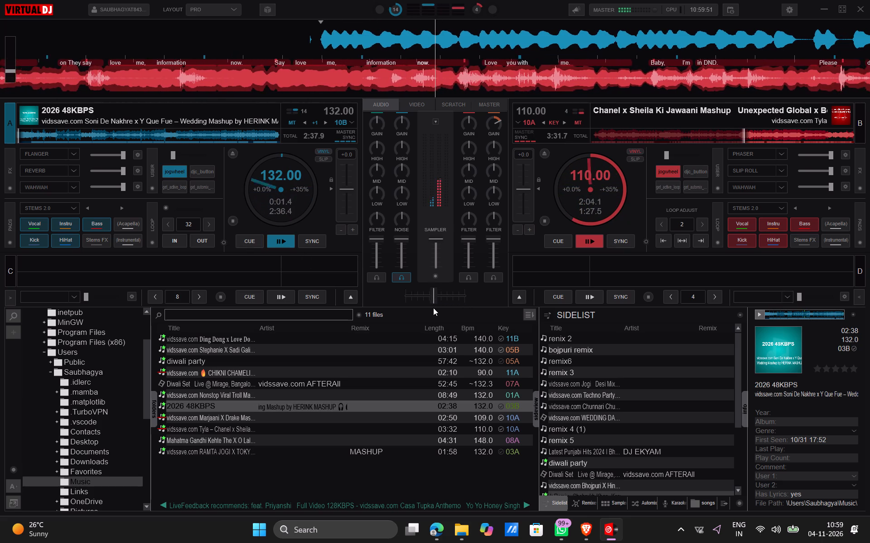
{"action": "left_click_drag", "start_coordinate": [435, 300], "coordinate": [429, 300]}
{"action": "left_click", "coordinate": [429, 300]}
{"action": "left_click_drag", "start_coordinate": [429, 300], "coordinate": [424, 300]}
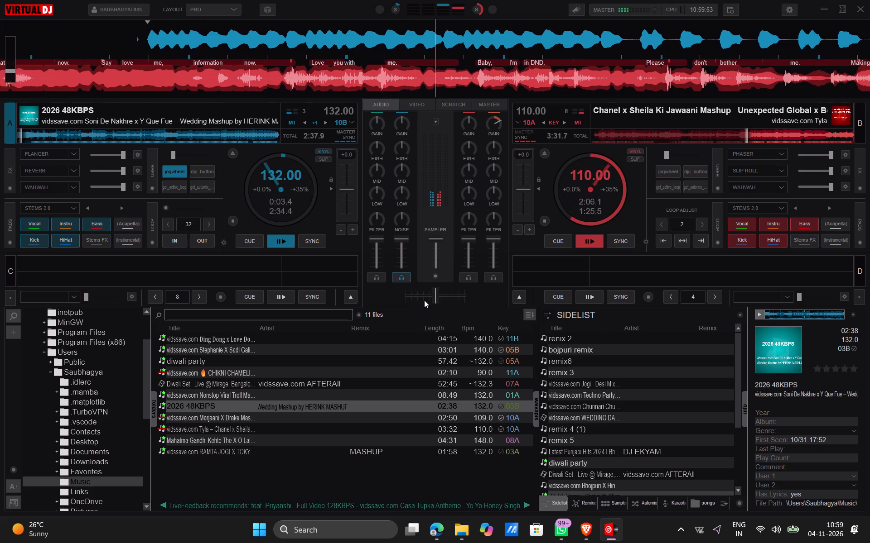
{"action": "left_click_drag", "start_coordinate": [424, 300], "coordinate": [409, 297]}
{"action": "left_click", "coordinate": [409, 297]}
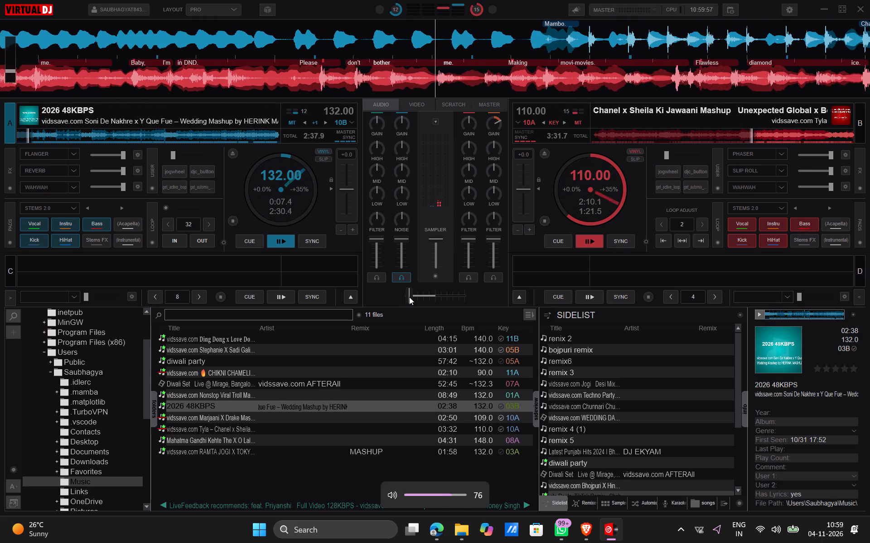
{"action": "left_click_drag", "start_coordinate": [408, 295], "coordinate": [391, 296]}
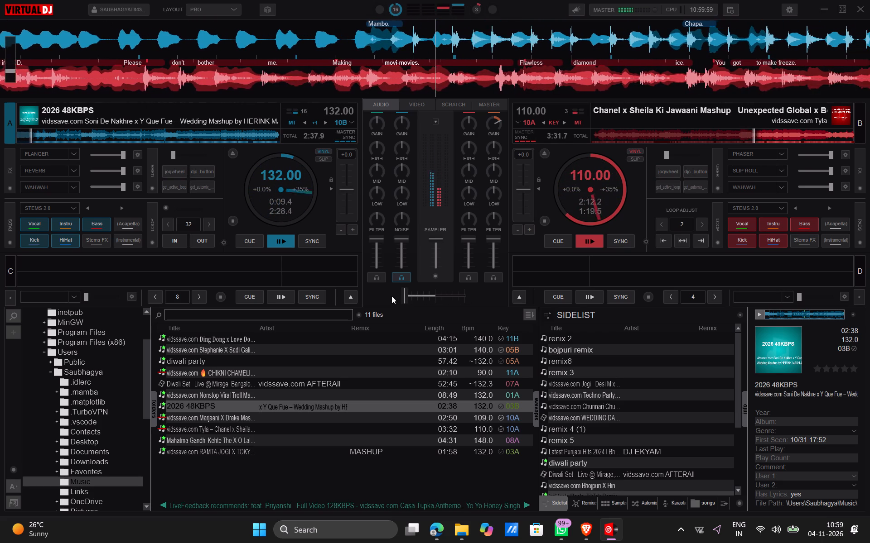
{"action": "left_click", "coordinate": [594, 238]}
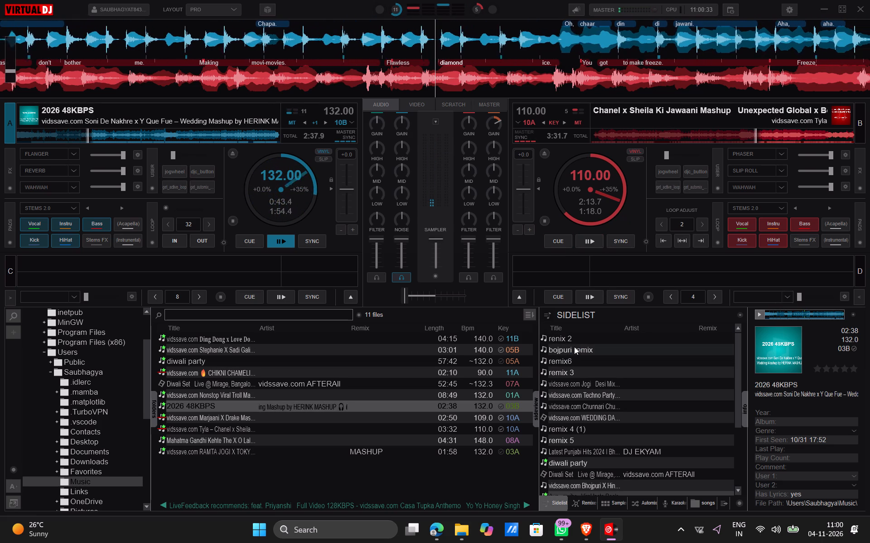
Load "bojpuri remix" from the sidelist onto deck B and start playing it.
{"action": "left_click_drag", "start_coordinate": [574, 347], "coordinate": [592, 185]}
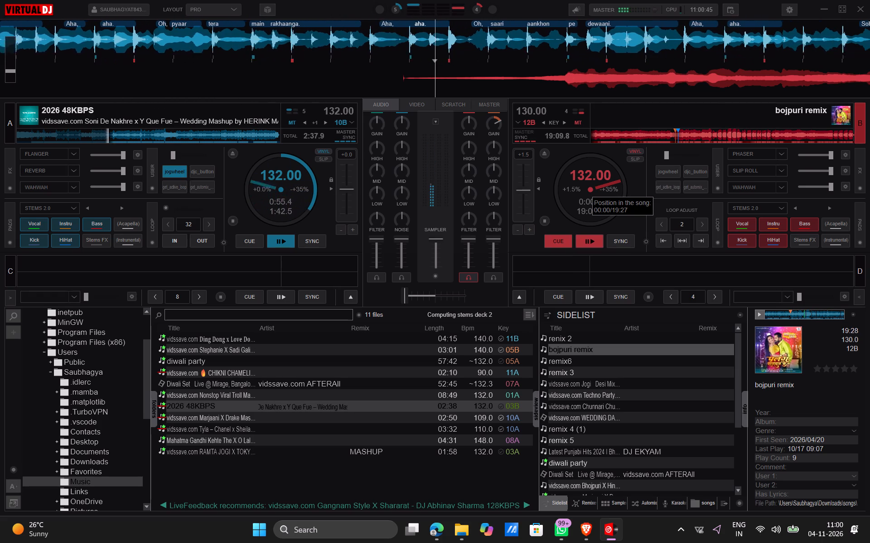
{"action": "left_click", "coordinate": [589, 237]}
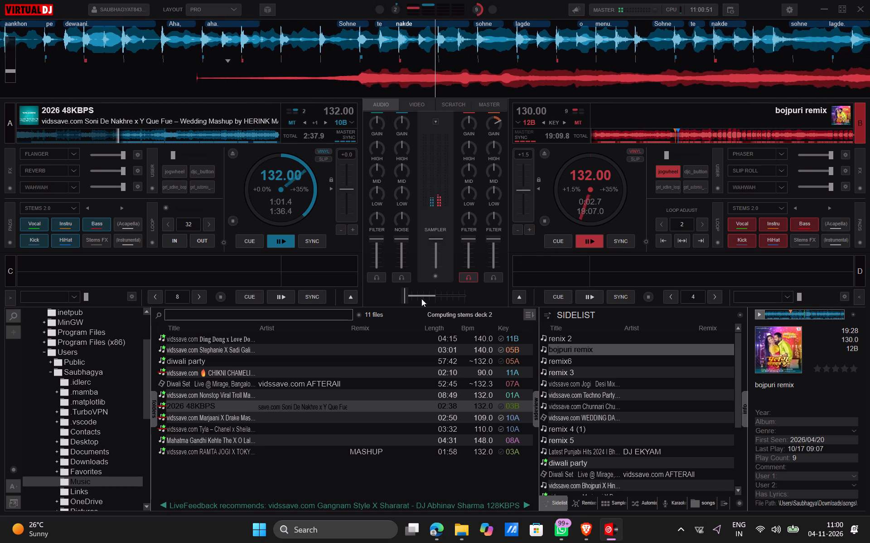
Bring the crossfader from deck A's side fully to deck B's side.
{"action": "left_click_drag", "start_coordinate": [402, 296], "coordinate": [441, 296]}
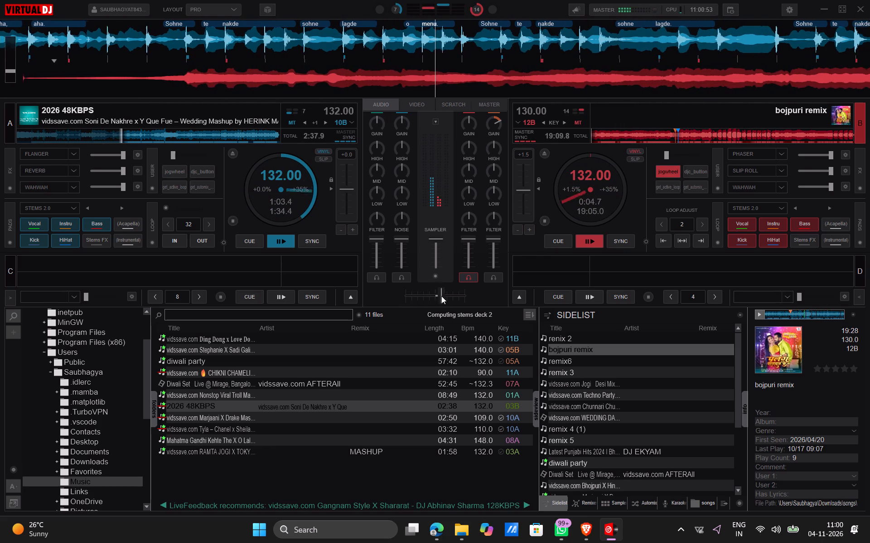
{"action": "left_click_drag", "start_coordinate": [441, 296], "coordinate": [527, 300]}
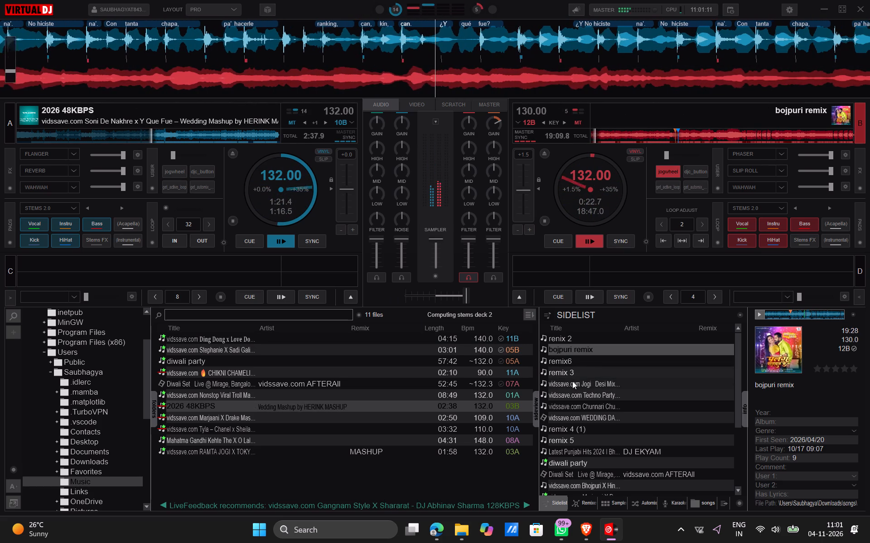
Load the "Jogi Desi Mix Dhurandhar" track from the sidelist onto deck A and start playing it.
{"action": "left_click_drag", "start_coordinate": [572, 381], "coordinate": [269, 171]}
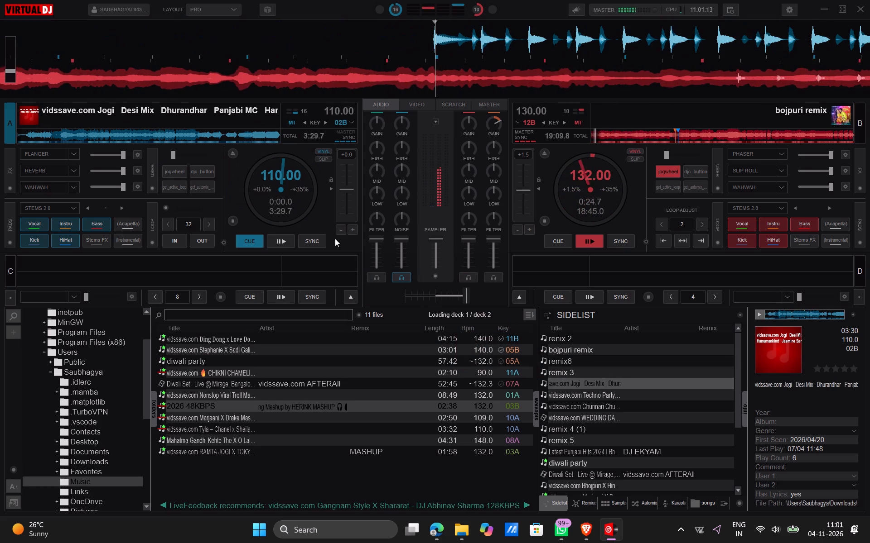
{"action": "left_click", "coordinate": [291, 244]}
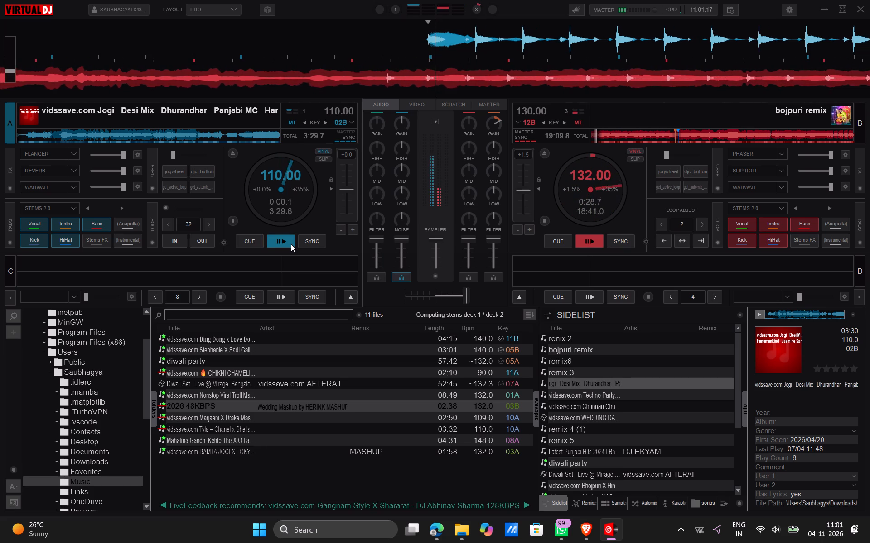
Crossfade fully from deck B to deck A and pause deck B.
{"action": "left_click_drag", "start_coordinate": [463, 296], "coordinate": [439, 302]}
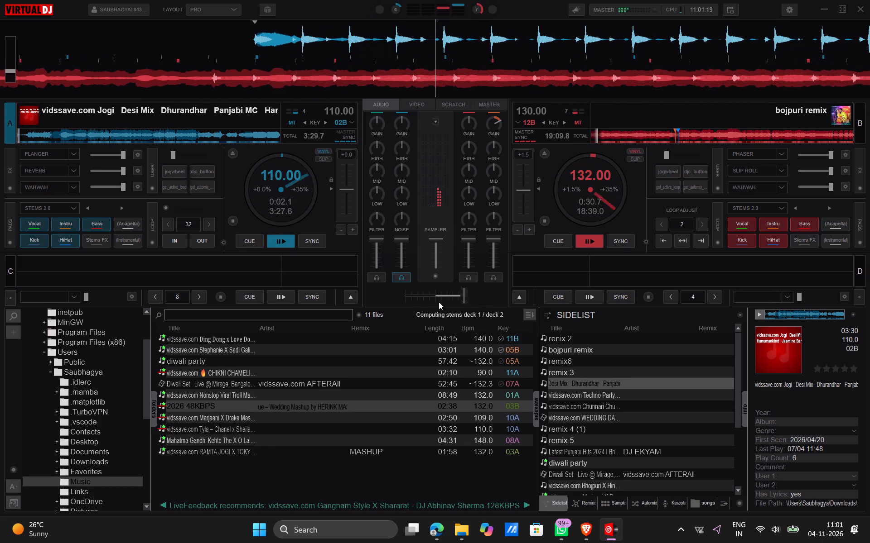
{"action": "left_click_drag", "start_coordinate": [439, 302], "coordinate": [291, 385]}
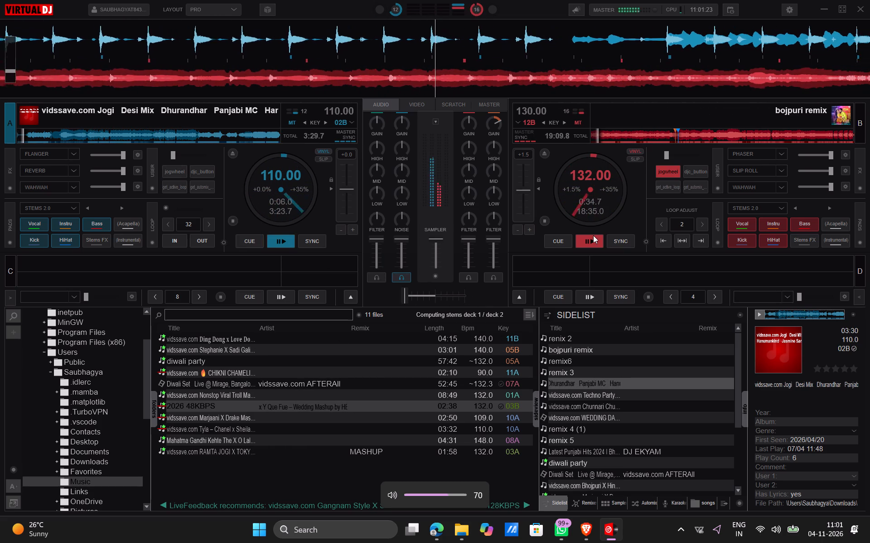
{"action": "left_click", "coordinate": [593, 238]}
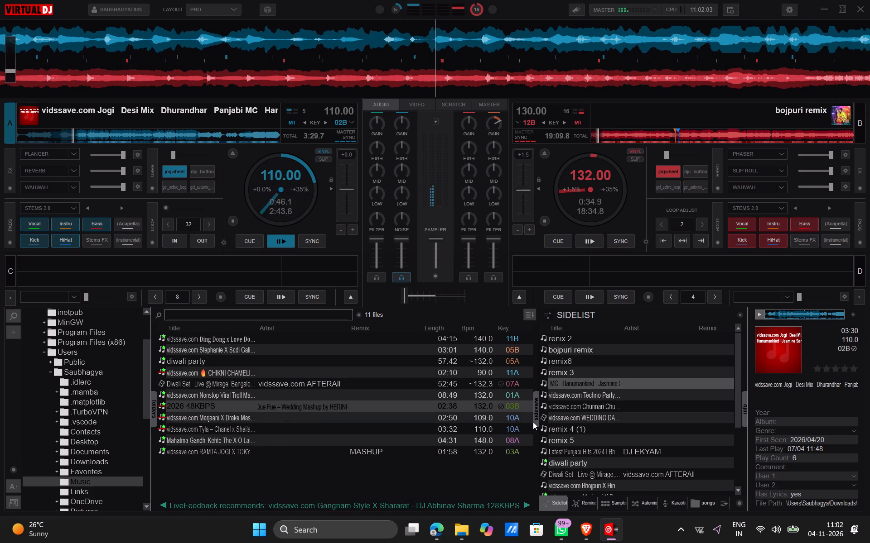
Load the "RAMTA JOGI X TOKYO DRIFT" mashup from the sidelist onto deck B.
{"action": "scroll", "coordinate": [595, 422], "scroll_direction": "down", "scroll_amount": 1}
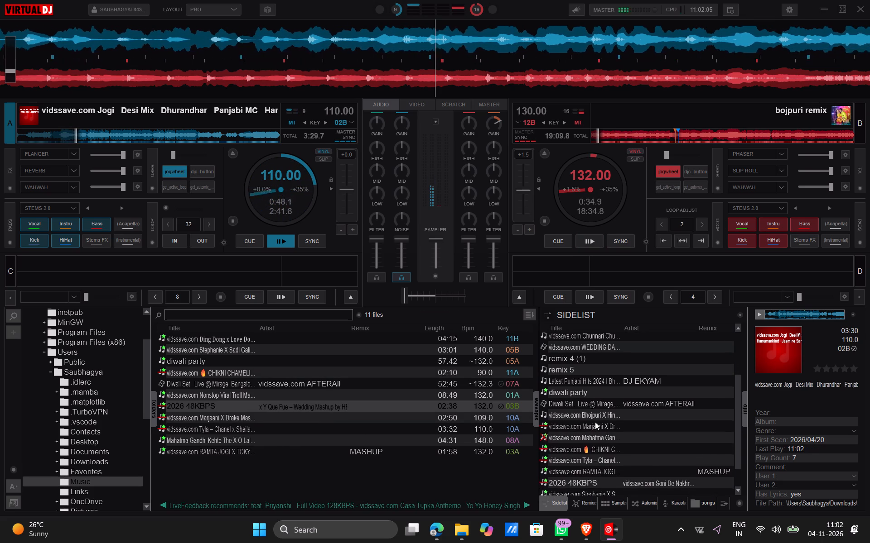
{"action": "scroll", "coordinate": [595, 422], "scroll_direction": "down", "scroll_amount": 1}
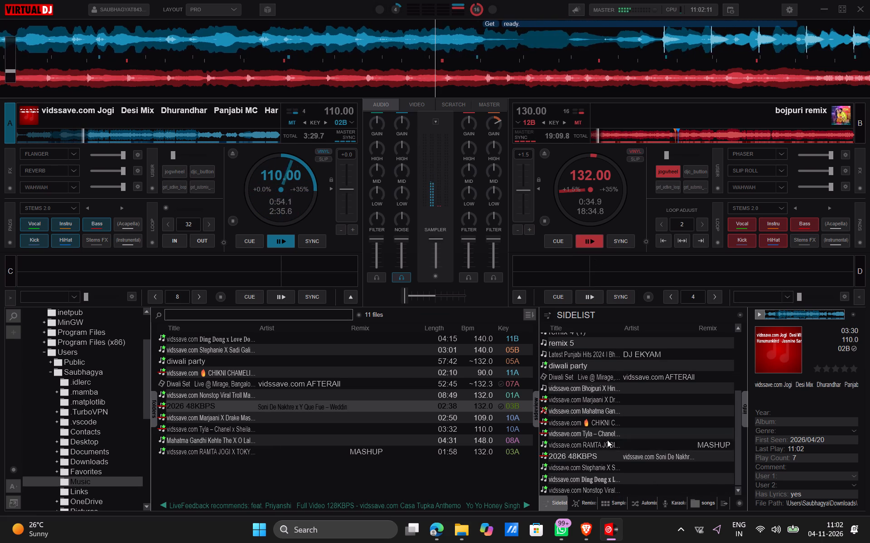
{"action": "left_click_drag", "start_coordinate": [608, 441], "coordinate": [587, 178]}
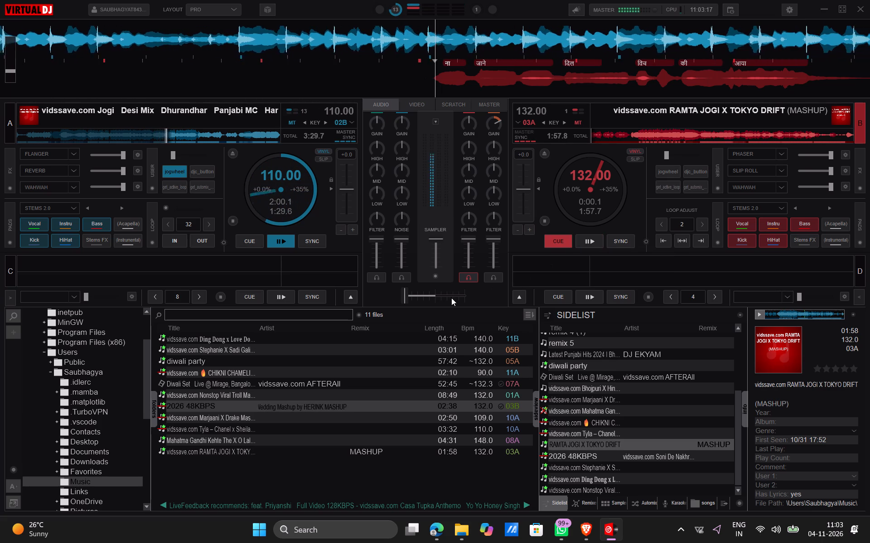
Start deck B's track and crossfade fully from deck A to deck B, pausing deck A at the end.
{"action": "left_click", "coordinate": [451, 298]}
{"action": "left_click", "coordinate": [596, 237]}
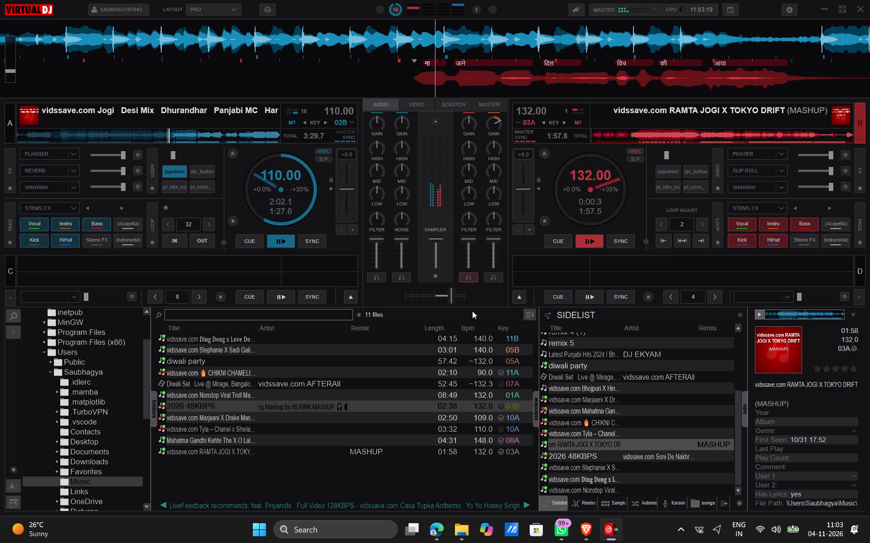
{"action": "left_click_drag", "start_coordinate": [452, 300], "coordinate": [491, 303]}
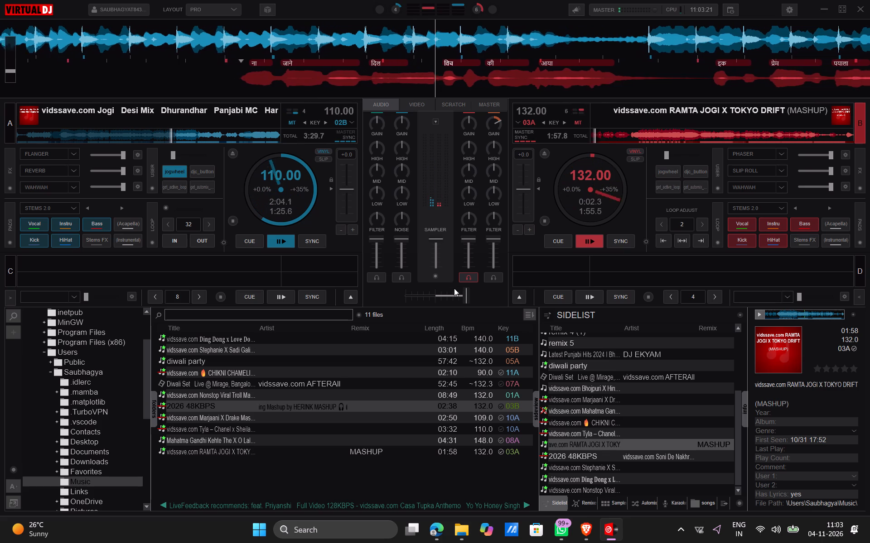
{"action": "left_click", "coordinate": [279, 237]}
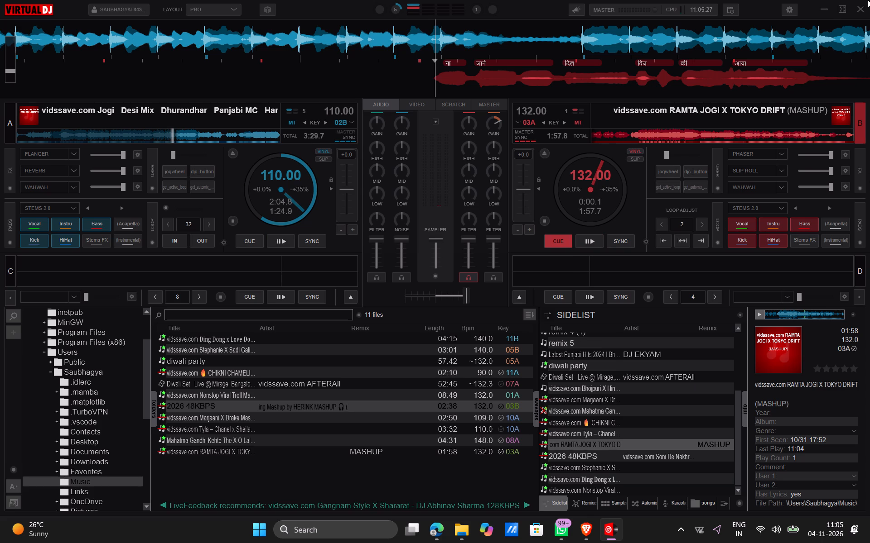
Close VirtualDJ and the Microsoft Edge window behind it.
{"action": "left_click", "coordinate": [858, 11]}
{"action": "left_click", "coordinate": [858, 11]}
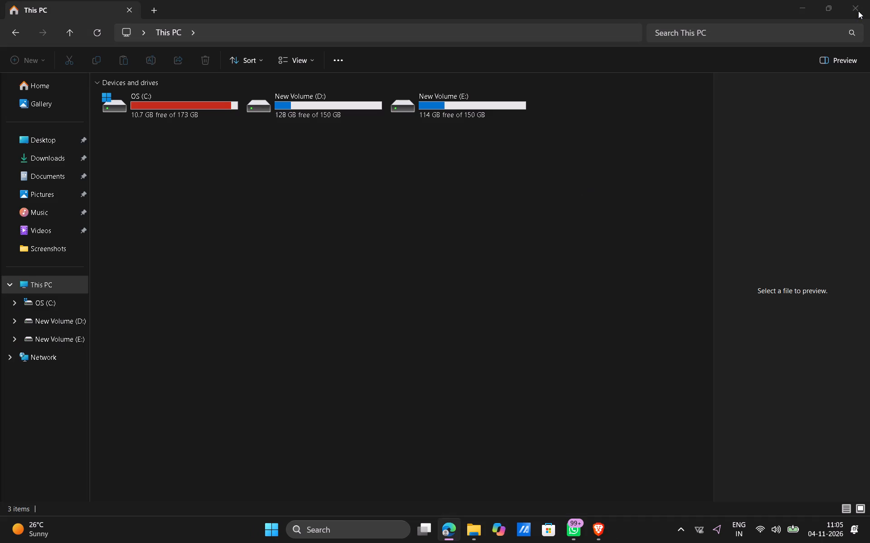
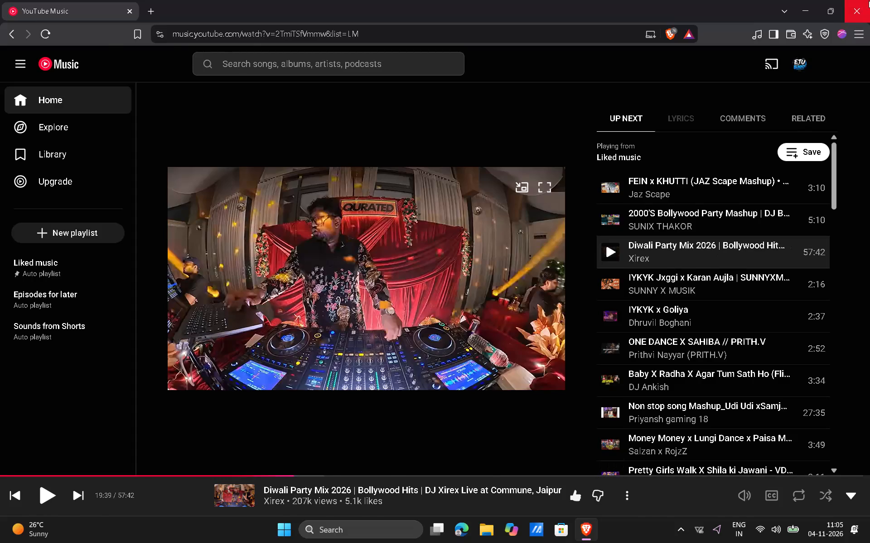
Close the Brave browser window showing YouTube Music.
{"action": "left_click", "coordinate": [869, 0]}
Bring up the Windows power options for the computer.
{"action": "left_click", "coordinate": [303, 522]}
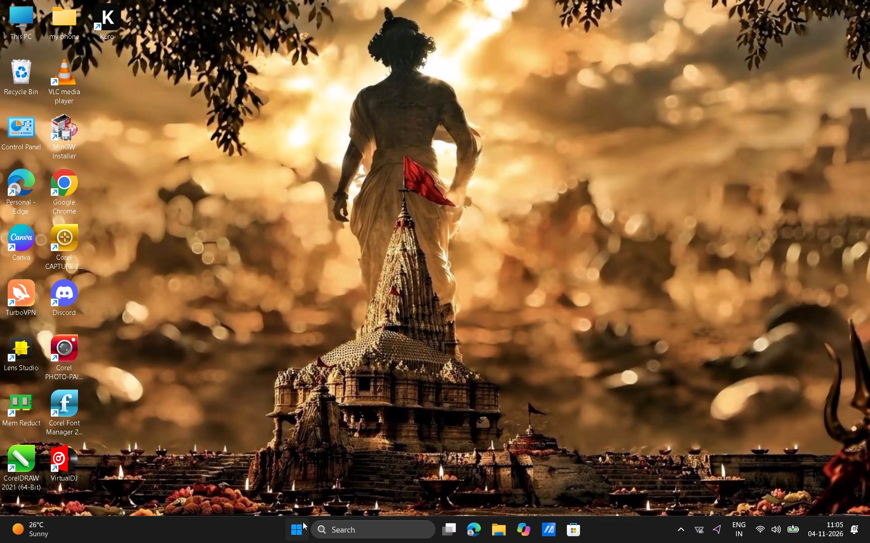
{"action": "left_click", "coordinate": [578, 481]}
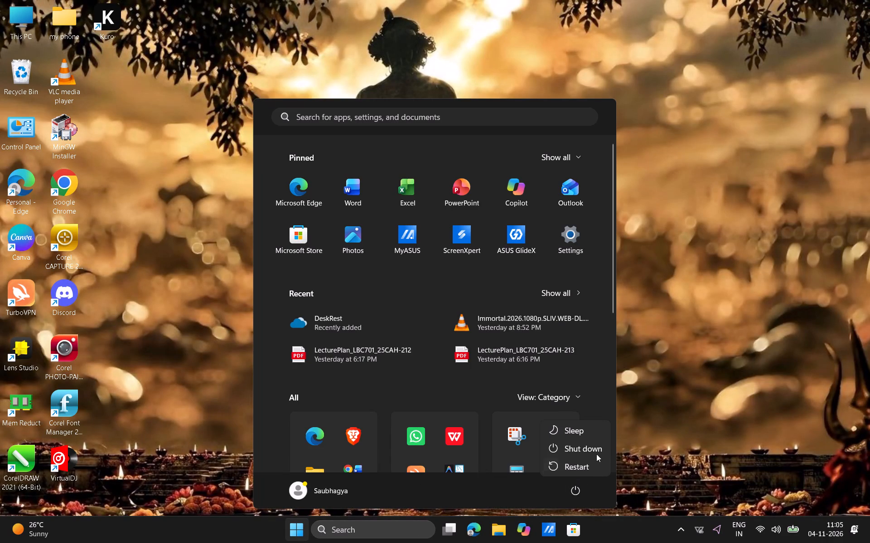